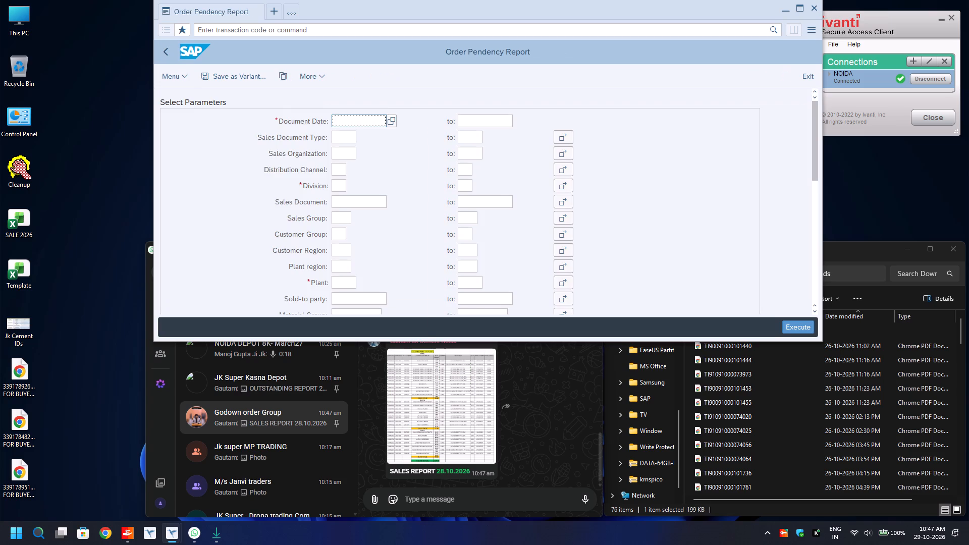
Set the report's document date range from 28.10.2026 to 31.10.2026.
{"action": "key", "text": "BackSpace"}
{"action": "key", "text": "Down"}
{"action": "key", "text": "Return"}
{"action": "key", "text": "Tab"}
{"action": "key", "text": "BackSpace"}
{"action": "key", "text": "Down"}
{"action": "key", "text": "Return"}
{"action": "key", "text": "Return"}
Set the mandatory division range from 00 to 99.
{"action": "key", "text": "BackSpace"}
{"action": "key", "text": "Down"}
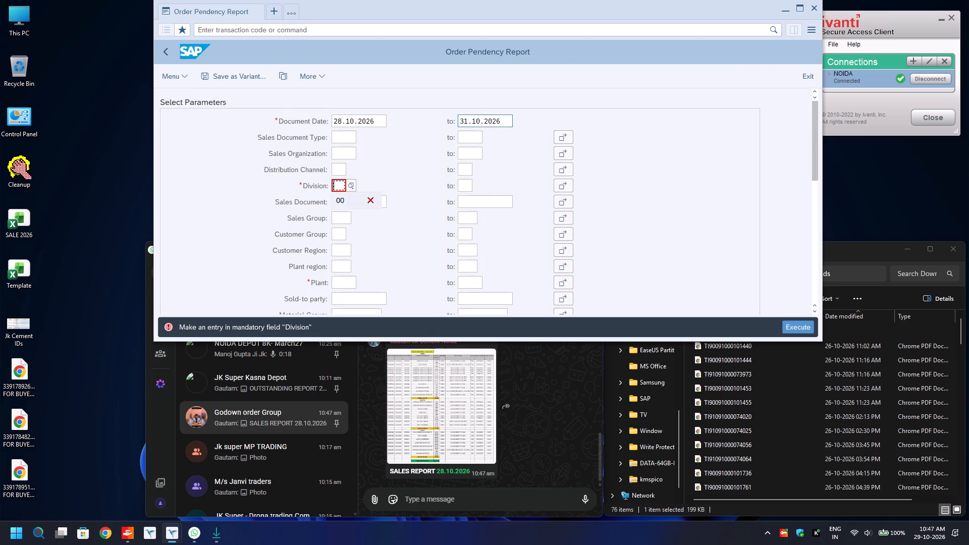
{"action": "key", "text": "Return"}
{"action": "key", "text": "Tab"}
{"action": "key", "text": "BackSpace"}
{"action": "key", "text": "Down"}
{"action": "key", "text": "Return"}
{"action": "key", "text": "Return"}
Fill the mandatory plant selection with the wildcard *.
{"action": "key", "text": "BackSpace"}
{"action": "key", "text": "Down"}
{"action": "key", "text": "Return"}
{"action": "key", "text": "Return"}
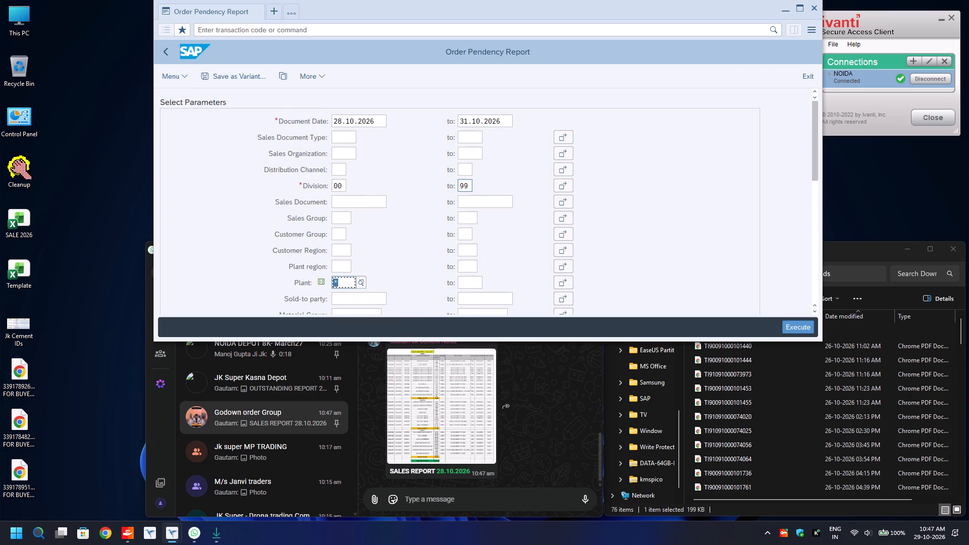
Choose the sales order category for the pendency report.
{"action": "scroll", "coordinate": [237, 168], "scroll_direction": "down", "scroll_amount": 10}
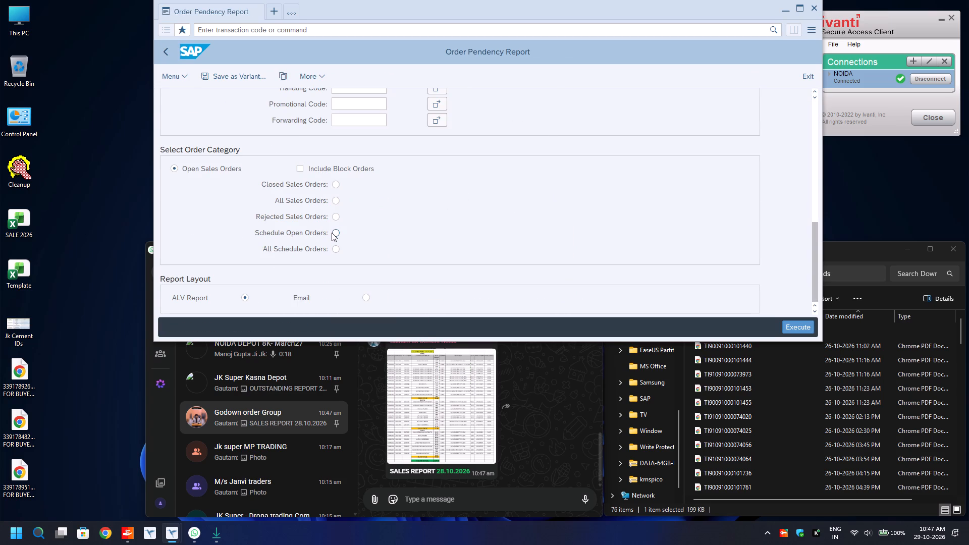
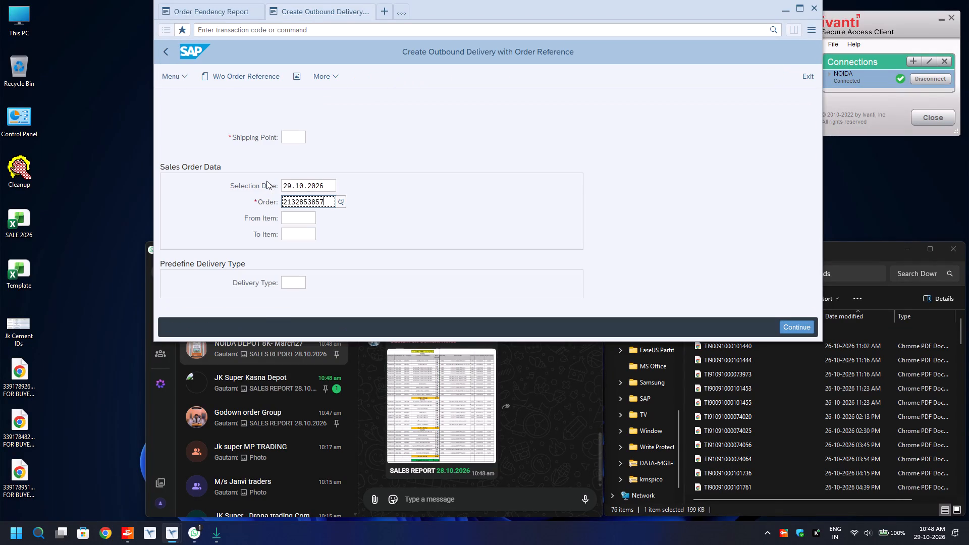
{"action": "key", "text": "Up"}
{"action": "key", "text": "Up"}
{"action": "type", "text": "14"}
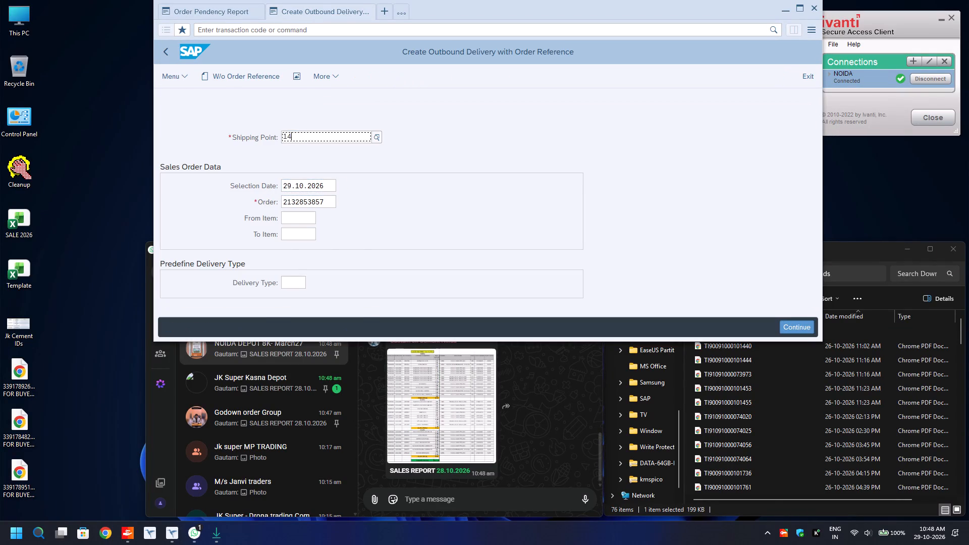
{"action": "key", "text": "BackSpace"}
{"action": "type", "text": "071"}
{"action": "key", "text": "Return"}
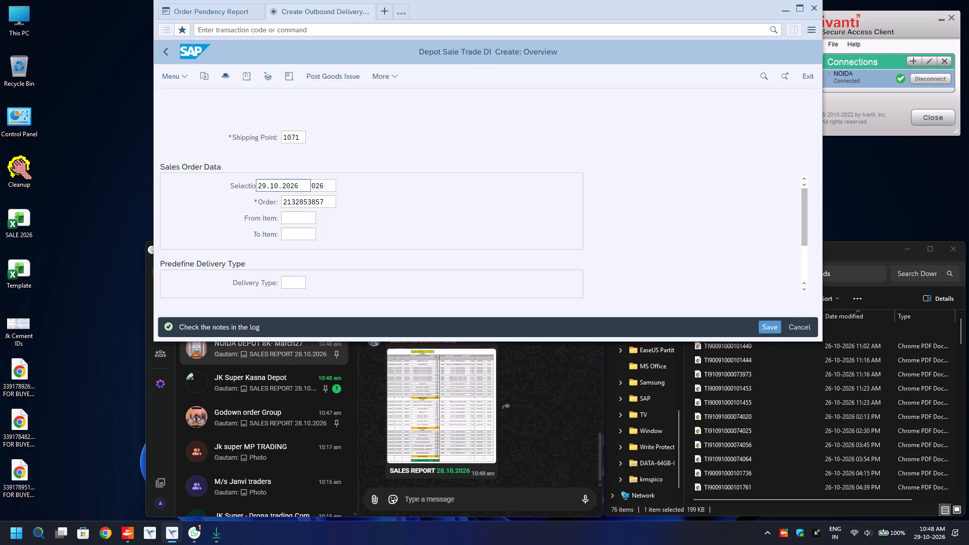
Enter picked quantity 15 and batch 1004-1071 for item 10, material 110002, in the delivery's picking data.
{"action": "left_click", "coordinate": [243, 152]}
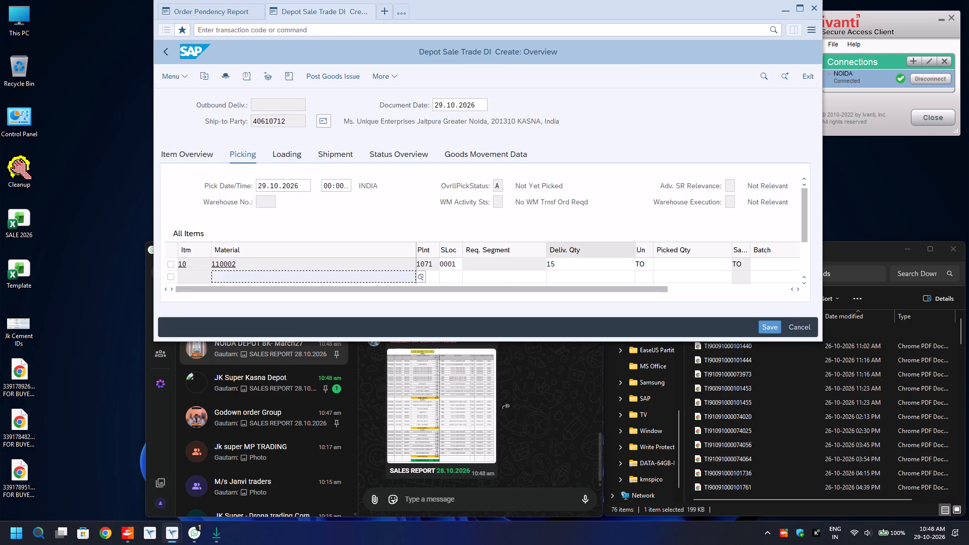
{"action": "left_click", "coordinate": [670, 262]}
{"action": "type", "text": "15"}
{"action": "key", "text": "Tab"}
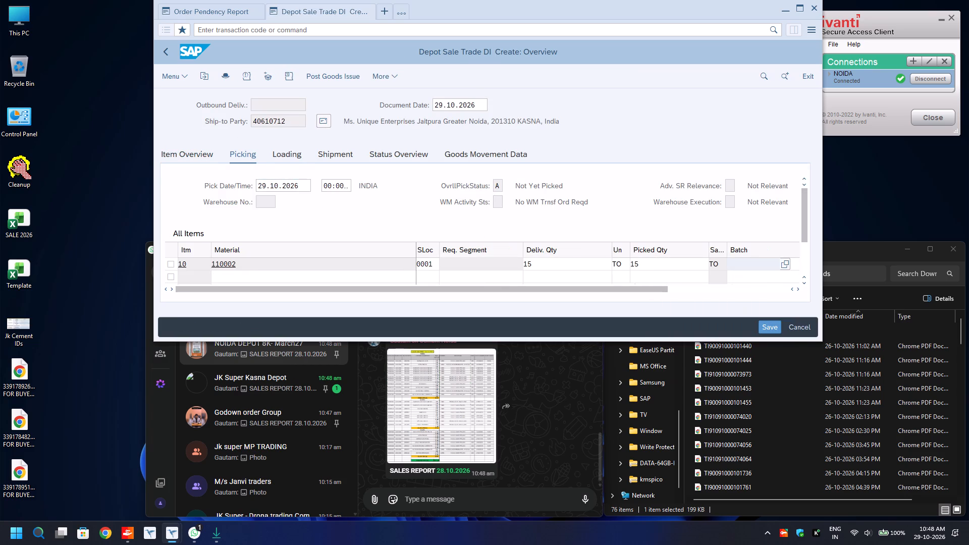
{"action": "type", "text": "1004"}
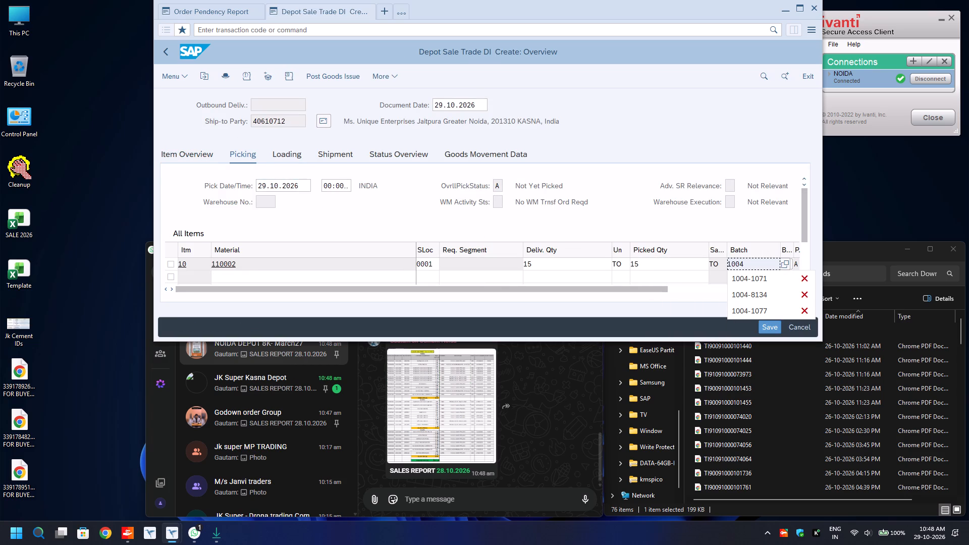
{"action": "key", "text": "Down"}
{"action": "key", "text": "Return"}
In the delivery header's additional data, set the transport mode to ROAD and Road Transporter1 to 220000967.
{"action": "key", "text": "F8"}
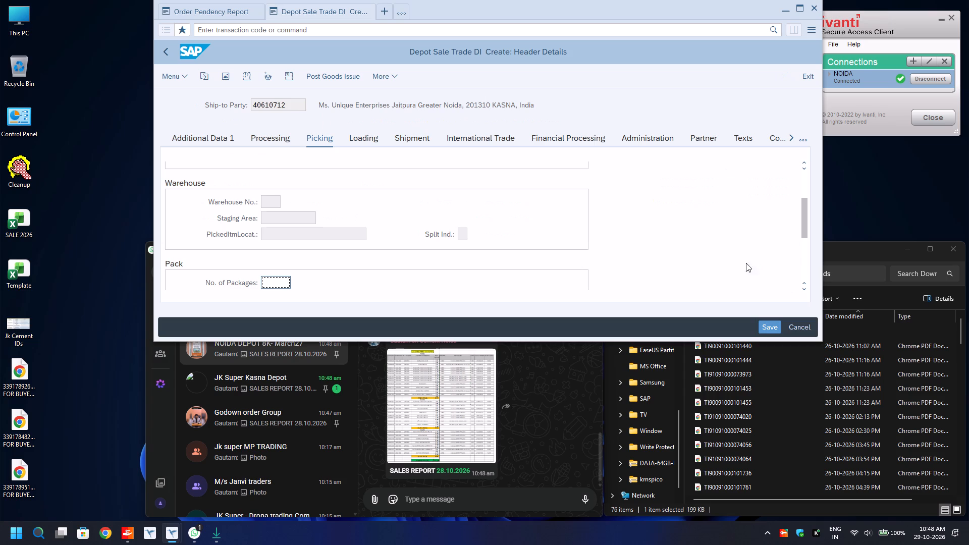
{"action": "left_click", "coordinate": [220, 137]}
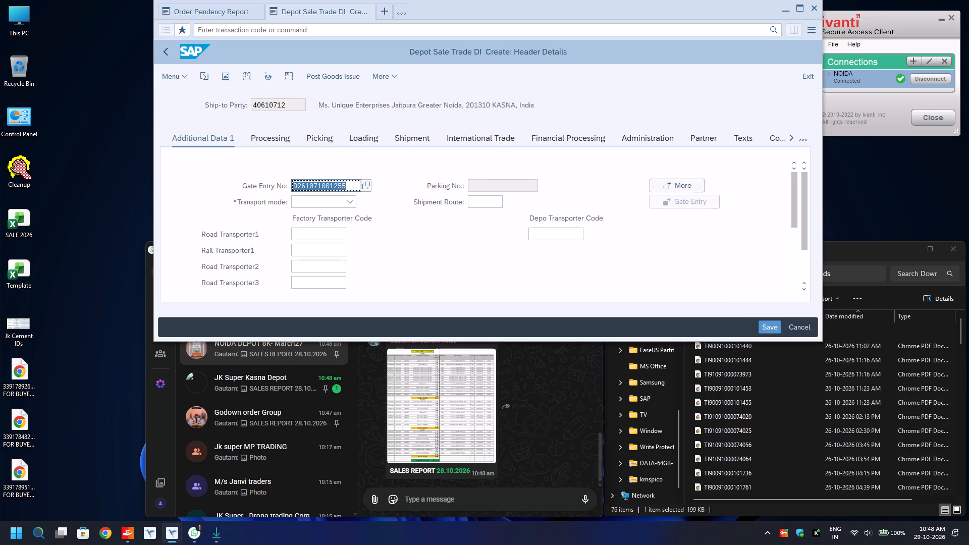
{"action": "left_click", "coordinate": [347, 197]}
{"action": "left_click", "coordinate": [318, 243]}
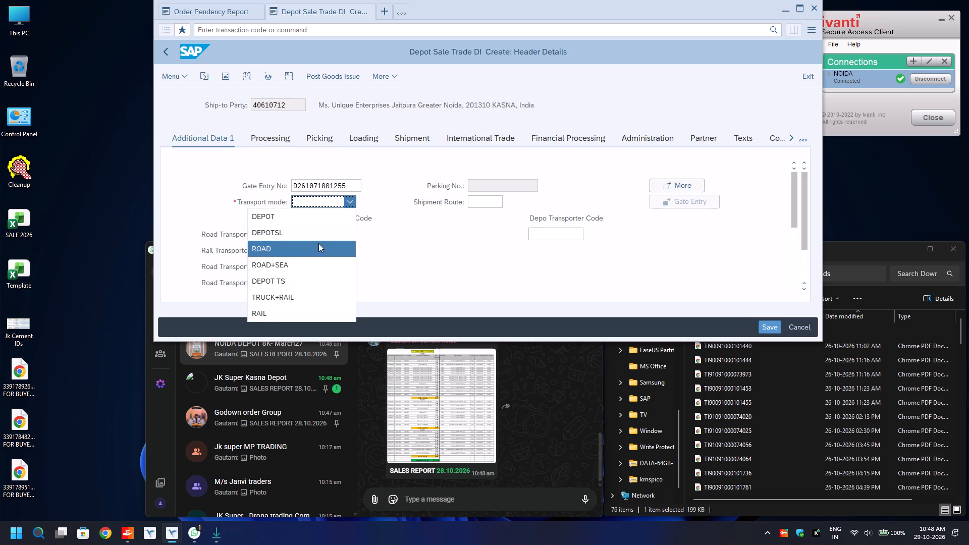
{"action": "left_click", "coordinate": [332, 232]}
{"action": "key", "text": "BackSpace"}
{"action": "key", "text": "Down"}
{"action": "key", "text": "Return"}
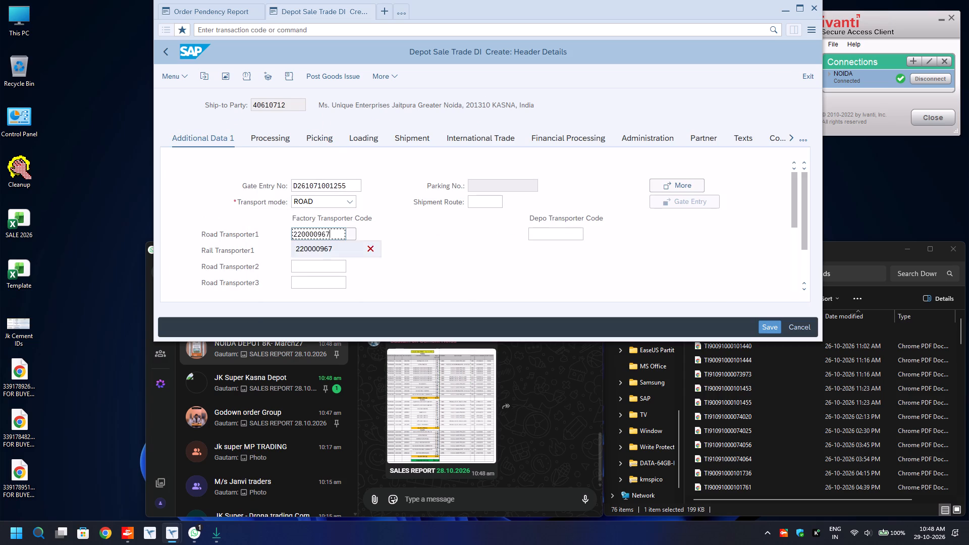
{"action": "key", "text": "Return"}
Fill the E-Way Bill data with transport mode Road, keep vehicle type R Regular, and start the distance entry.
{"action": "type", "text": "ro"}
{"action": "key", "text": "Tab"}
{"action": "key", "text": "Tab"}
{"action": "key", "text": "BackSpace"}
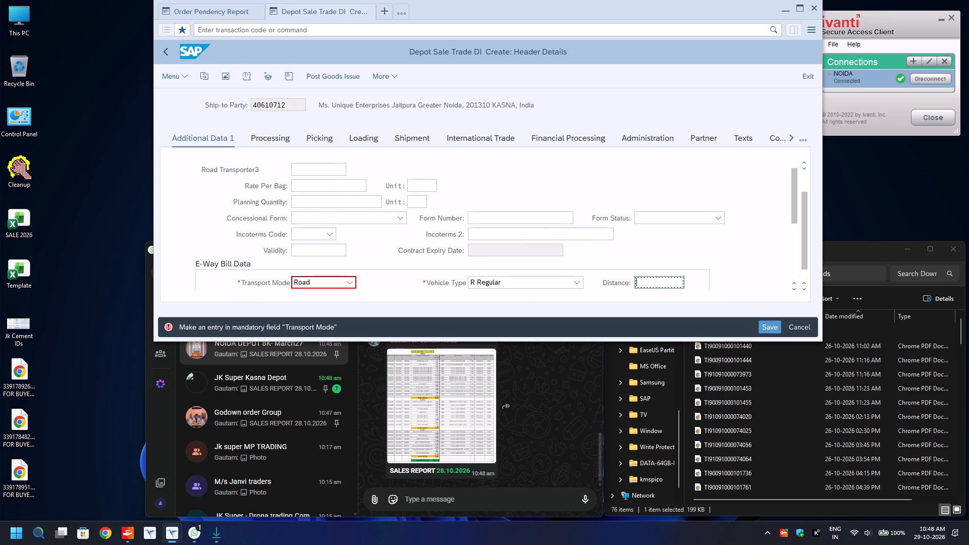
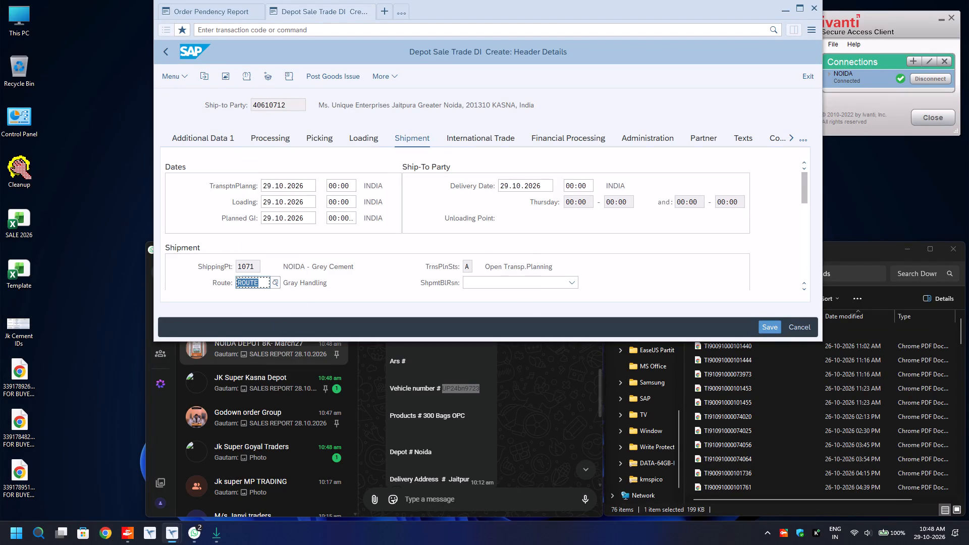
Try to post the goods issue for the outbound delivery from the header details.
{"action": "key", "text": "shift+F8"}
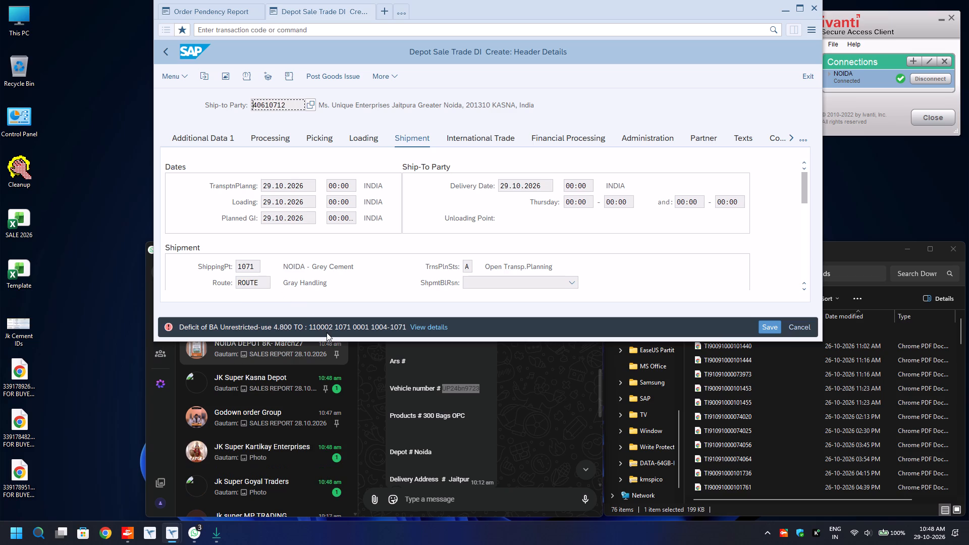
In a new SAP session, run the MB52 warehouse stock list for plant 1071.
{"action": "left_click", "coordinate": [384, 11]}
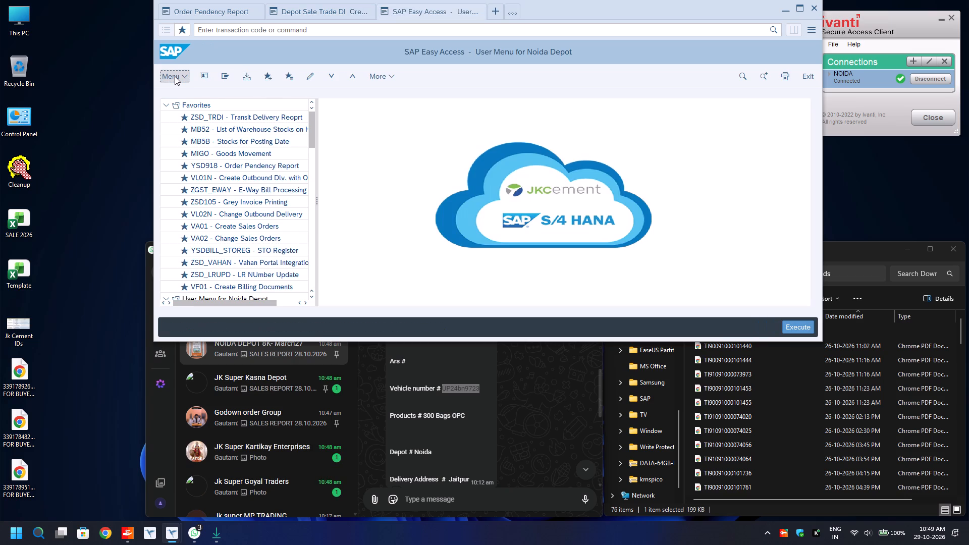
{"action": "double_click", "coordinate": [208, 132]}
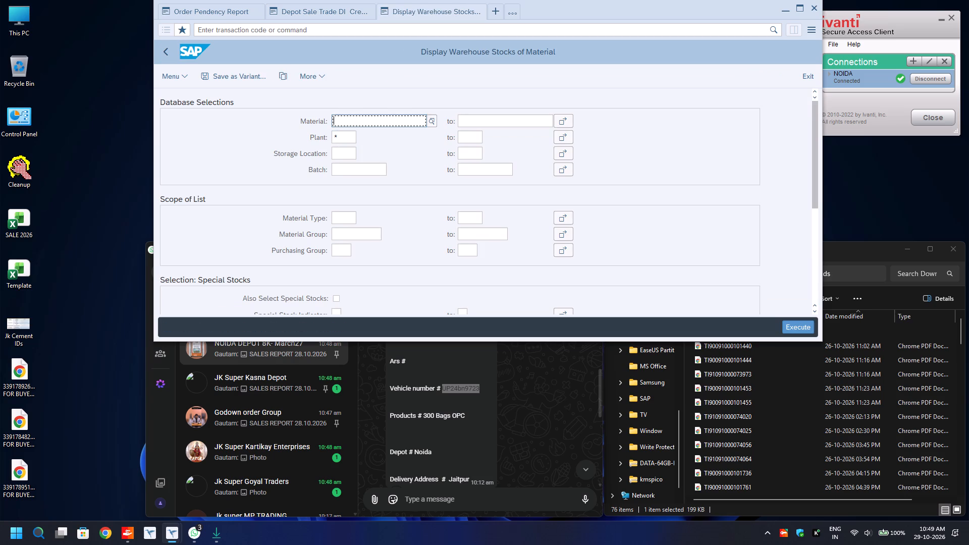
{"action": "left_click", "coordinate": [344, 140]}
{"action": "key", "text": "BackSpace"}
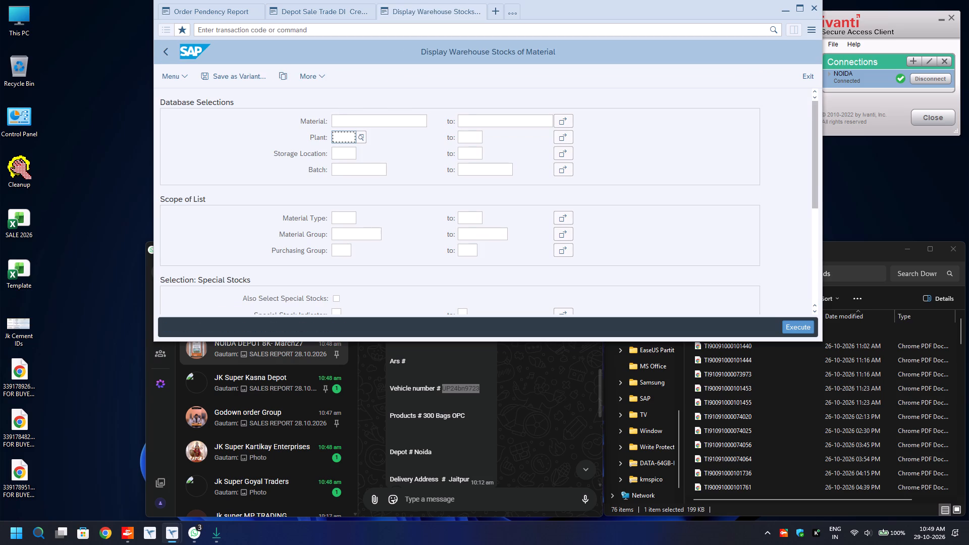
{"action": "type", "text": "1071"}
{"action": "key", "text": "Return"}
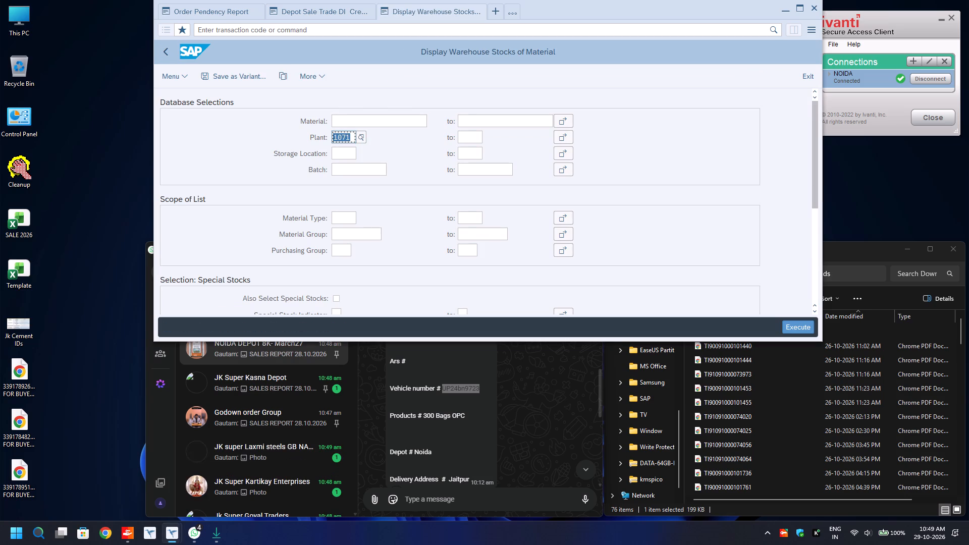
{"action": "key", "text": "F8"}
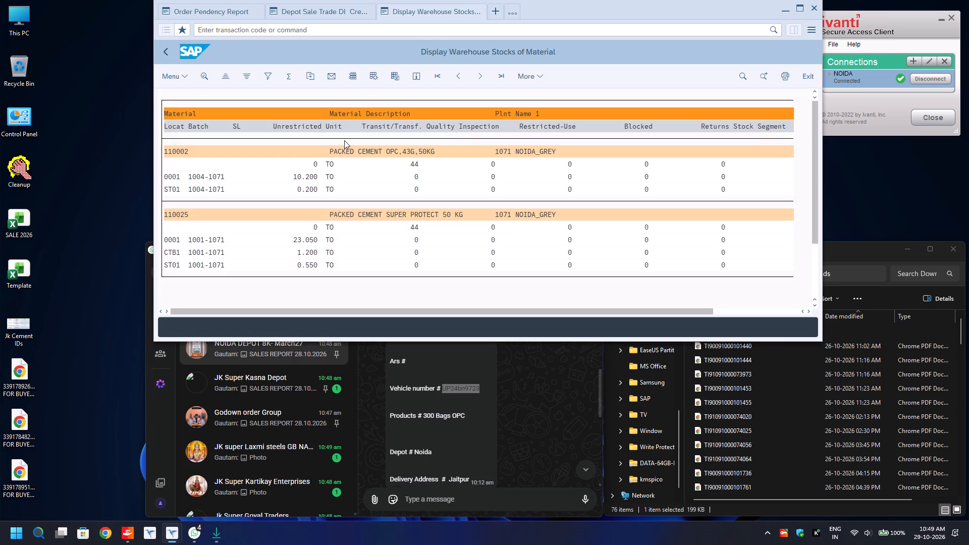
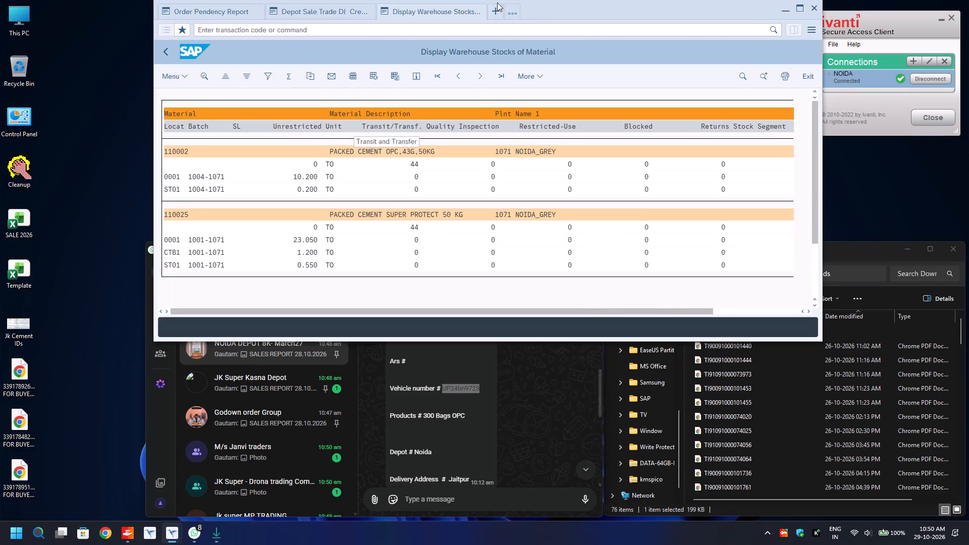
Open another SAP session alongside the plant 1071 warehouse stock list.
{"action": "left_click", "coordinate": [496, 10]}
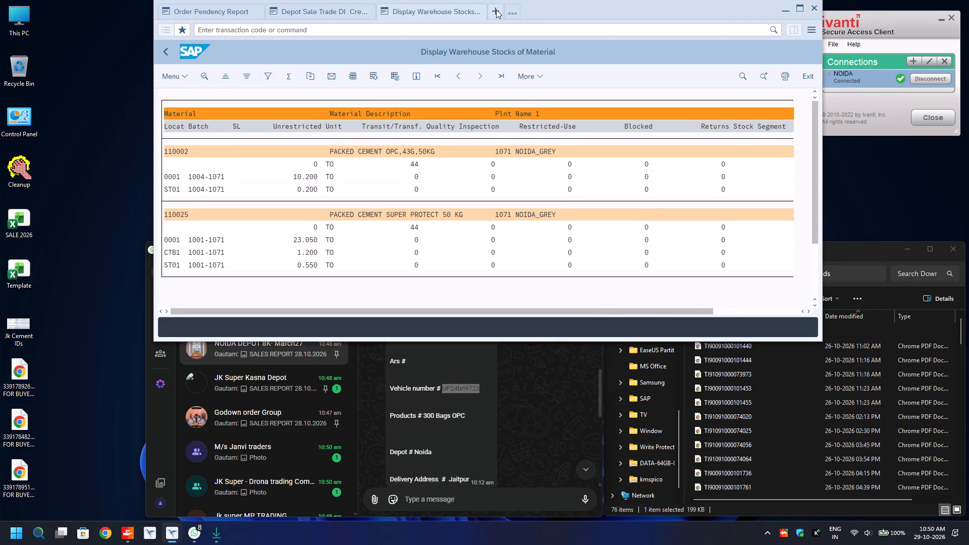
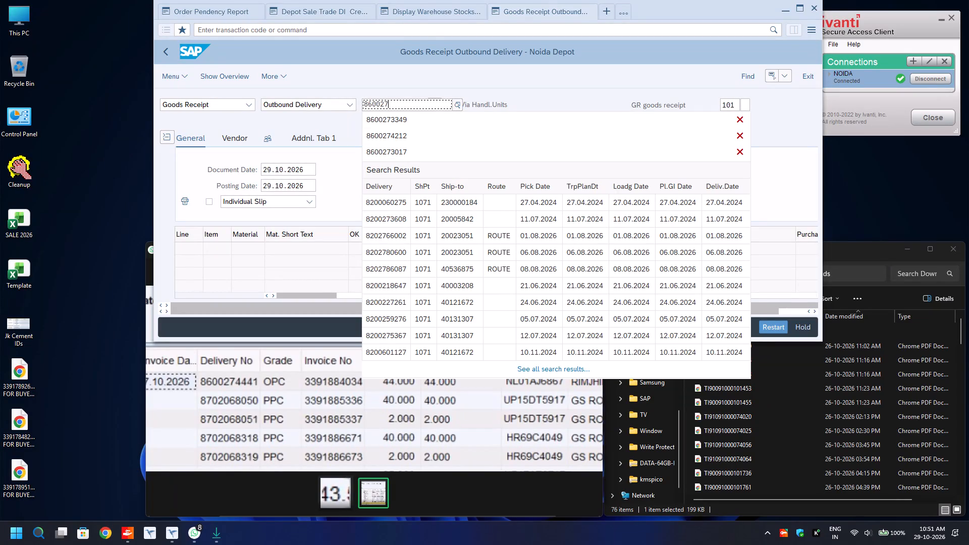
{"action": "type", "text": "4441"}
{"action": "key", "text": "Return"}
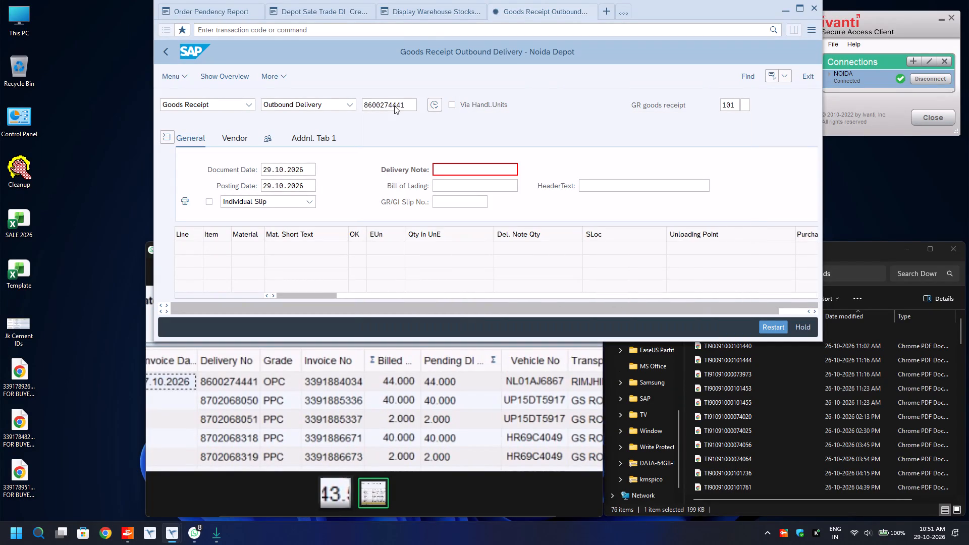
Distribute 20 TO of the packed OPC cement item to batch 1004-1071 in Main Store 1 and adopt the quantity.
{"action": "scroll", "coordinate": [407, 236], "scroll_direction": "down", "scroll_amount": 1}
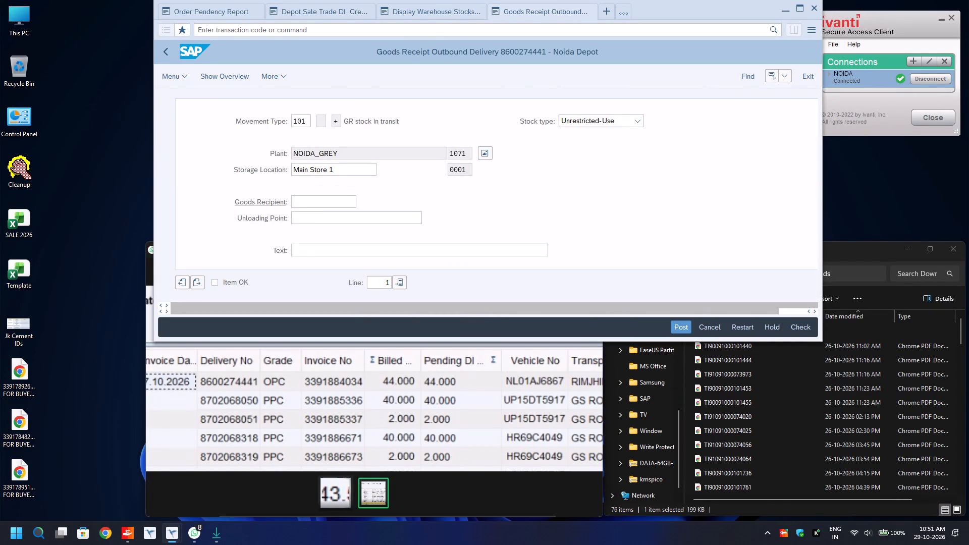
{"action": "scroll", "coordinate": [472, 148], "scroll_direction": "up", "scroll_amount": 1}
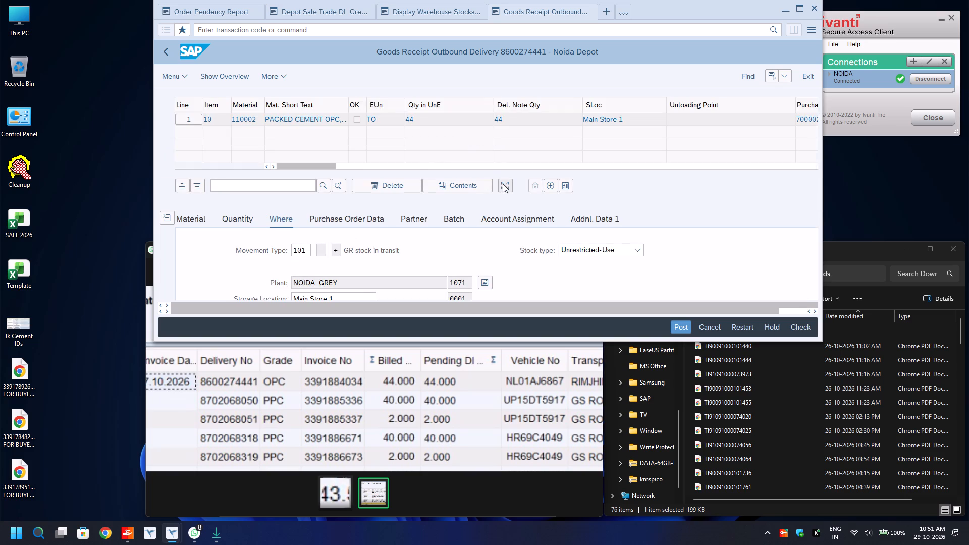
{"action": "left_click", "coordinate": [503, 184]}
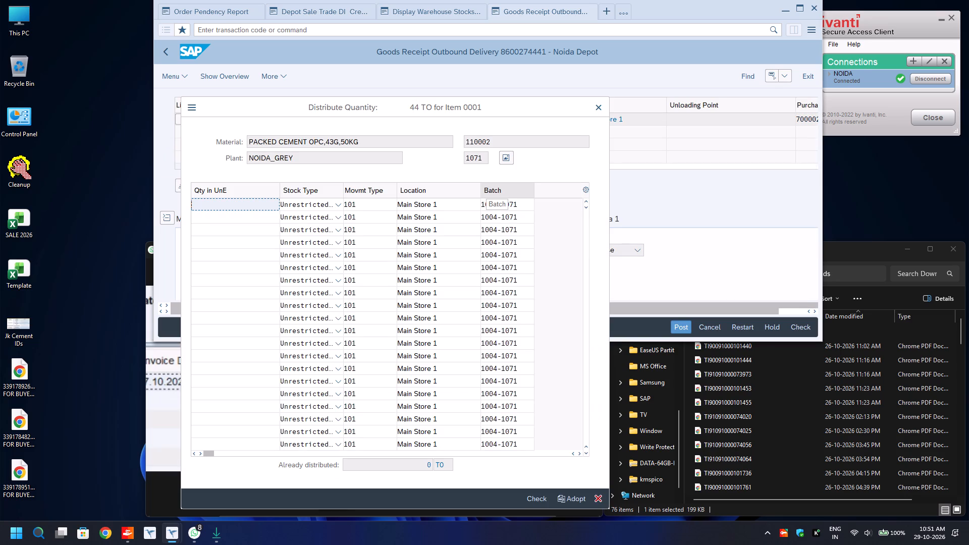
{"action": "type", "text": "20"}
{"action": "left_click_drag", "start_coordinate": [573, 504], "coordinate": [571, 499]}
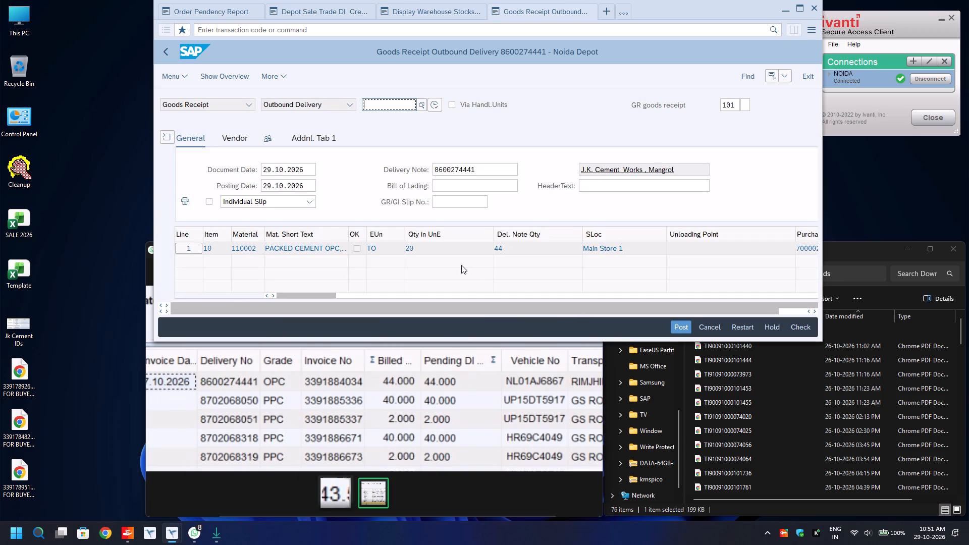
Mark the OPC cement line as Item OK and post the goods receipt for the delivery.
{"action": "scroll", "coordinate": [461, 265], "scroll_direction": "down", "scroll_amount": 2}
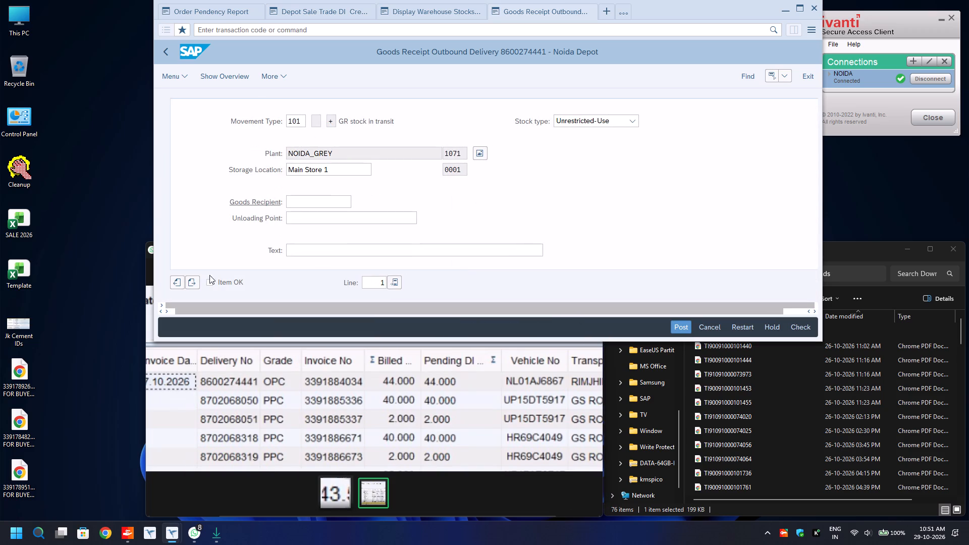
{"action": "left_click", "coordinate": [207, 283]}
{"action": "left_click", "coordinate": [194, 281]}
{"action": "key", "text": "ctrl+s"}
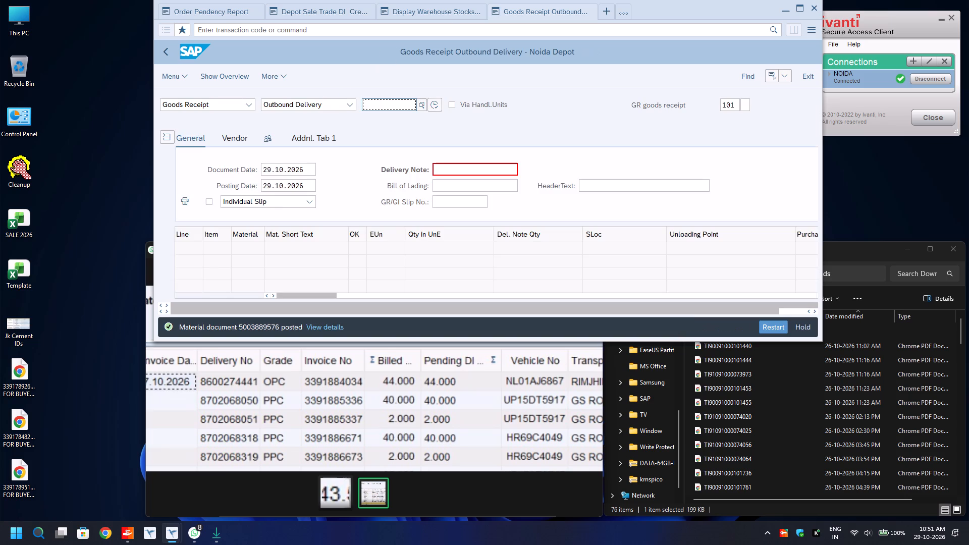
Close the warehouse stock and goods receipt sessions to return to the Depot Sale Trade DI delivery.
{"action": "left_click", "coordinate": [475, 12]}
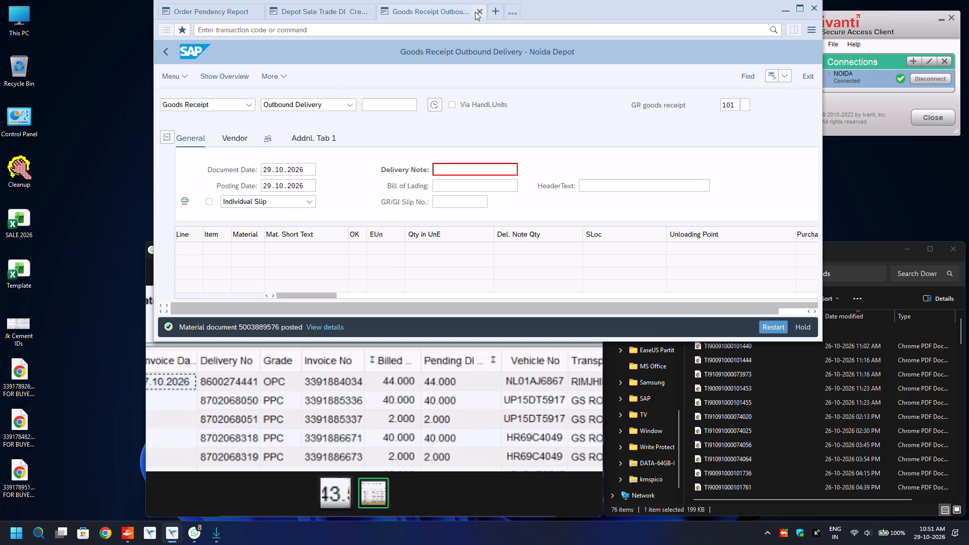
{"action": "left_click", "coordinate": [475, 12]}
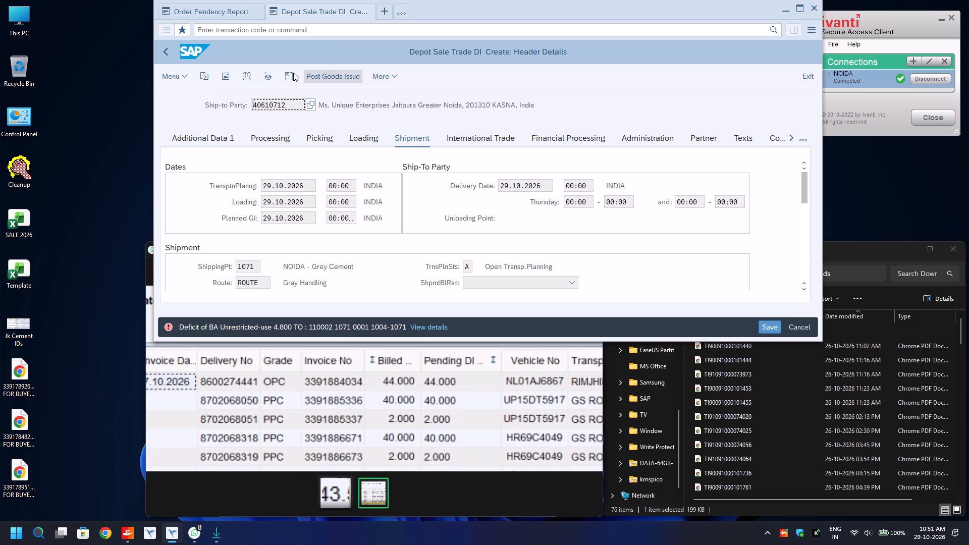
{"action": "left_click_drag", "start_coordinate": [329, 74], "coordinate": [333, 76]}
{"action": "left_click", "coordinate": [333, 76]}
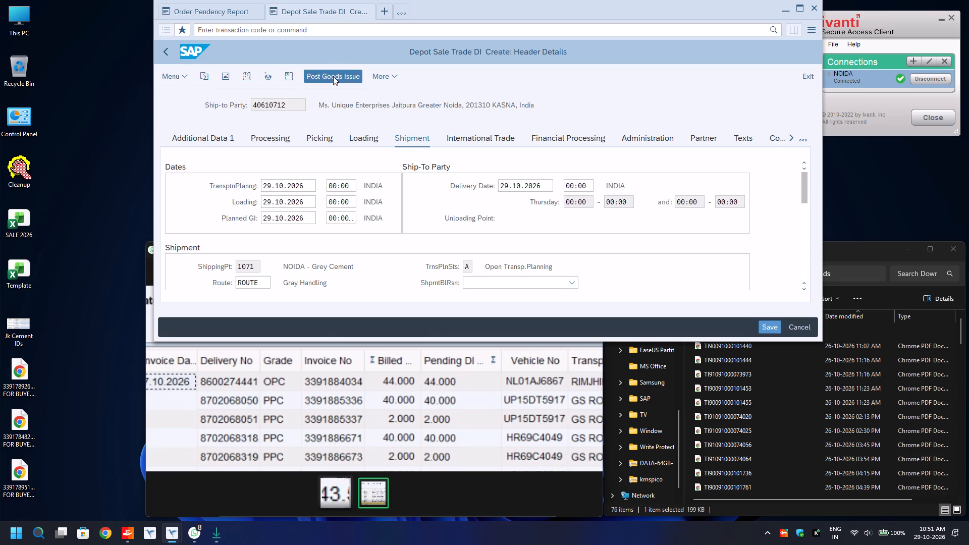
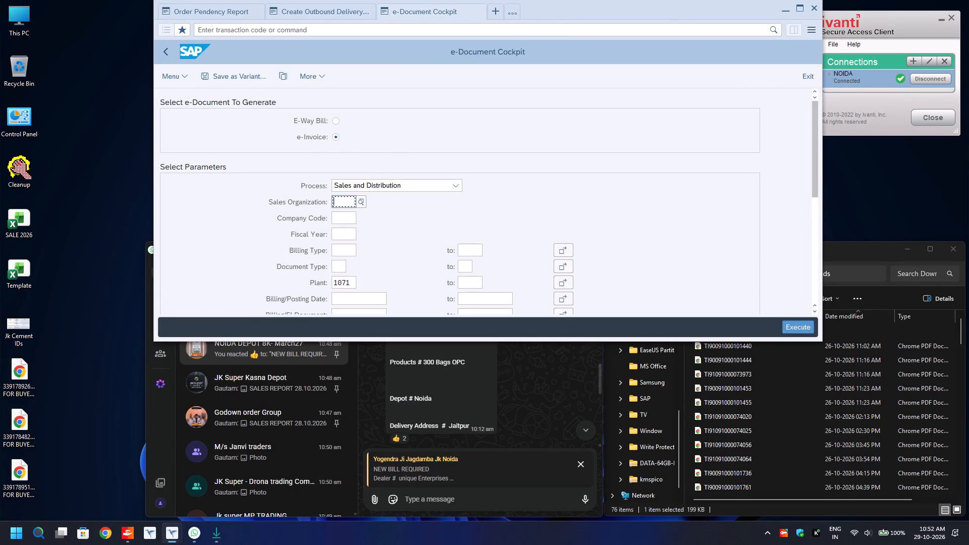
Run the e-Invoice status report with E-Way Bill for sales organization 1000, plant 1071 and billing date 29.10.2026.
{"action": "left_click", "coordinate": [351, 281]}
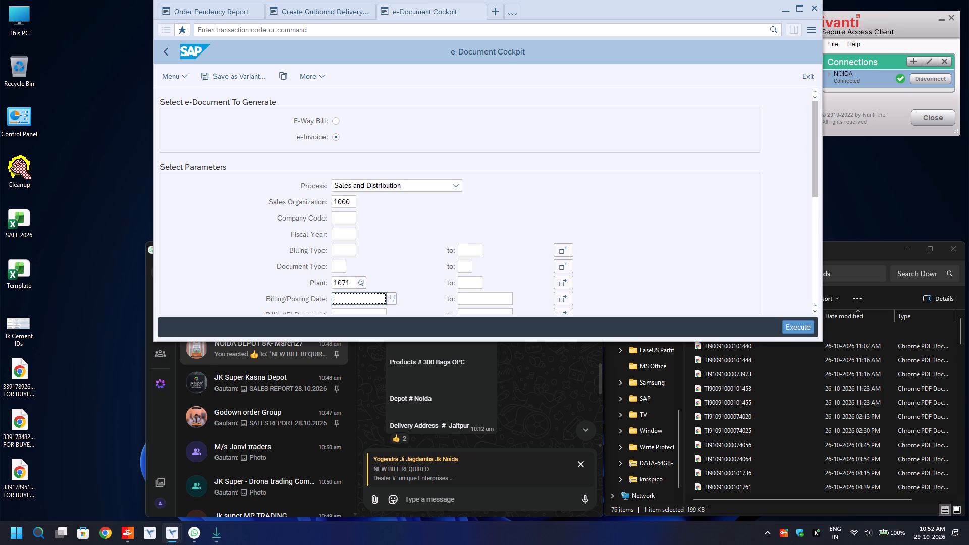
{"action": "left_click", "coordinate": [351, 296]}
{"action": "key", "text": "BackSpace"}
{"action": "key", "text": "Down"}
{"action": "key", "text": "Up"}
{"action": "key", "text": "Return"}
{"action": "key", "text": "Home"}
{"action": "key", "text": "Delete"}
{"action": "key", "text": "Delete"}
{"action": "type", "text": "29"}
{"action": "scroll", "coordinate": [351, 296], "scroll_direction": "down", "scroll_amount": 7}
{"action": "left_click", "coordinate": [335, 150]}
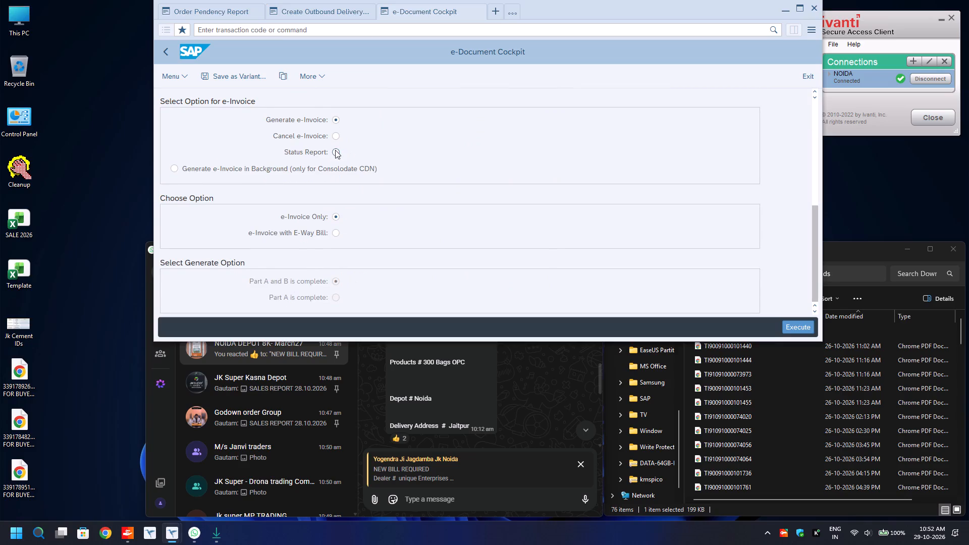
{"action": "left_click", "coordinate": [336, 234]}
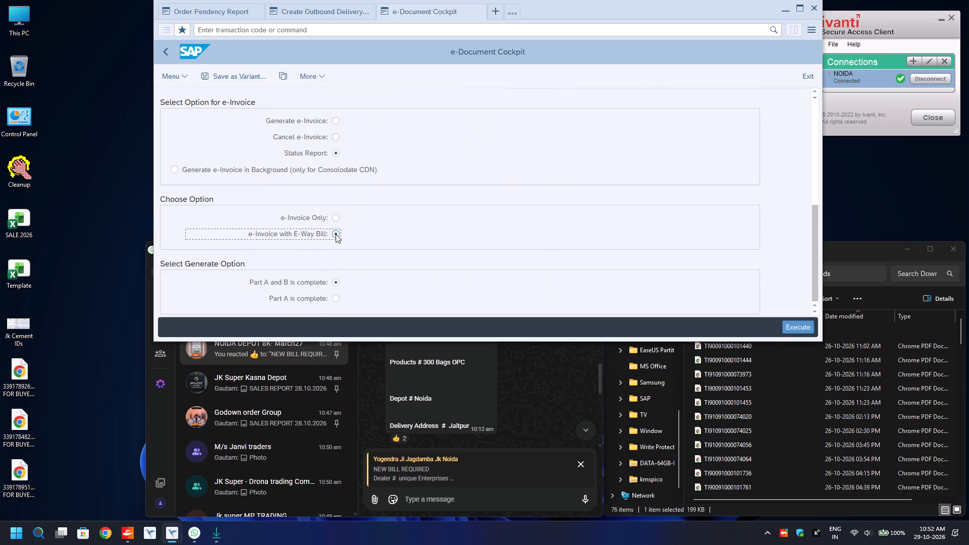
{"action": "key", "text": "F8"}
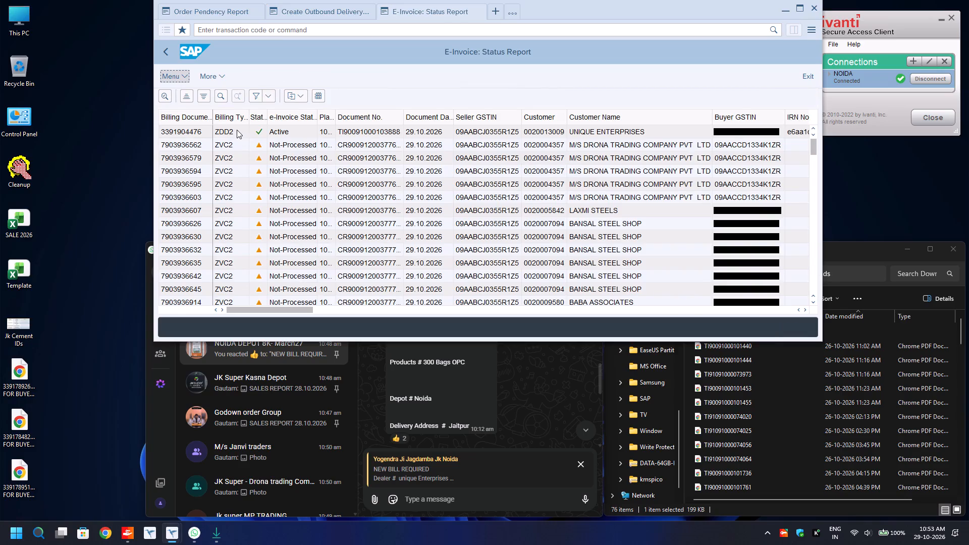
Copy the billing document number of the UNIQUE ENTERPRISES row in the e-Invoice status report.
{"action": "left_click", "coordinate": [237, 130]}
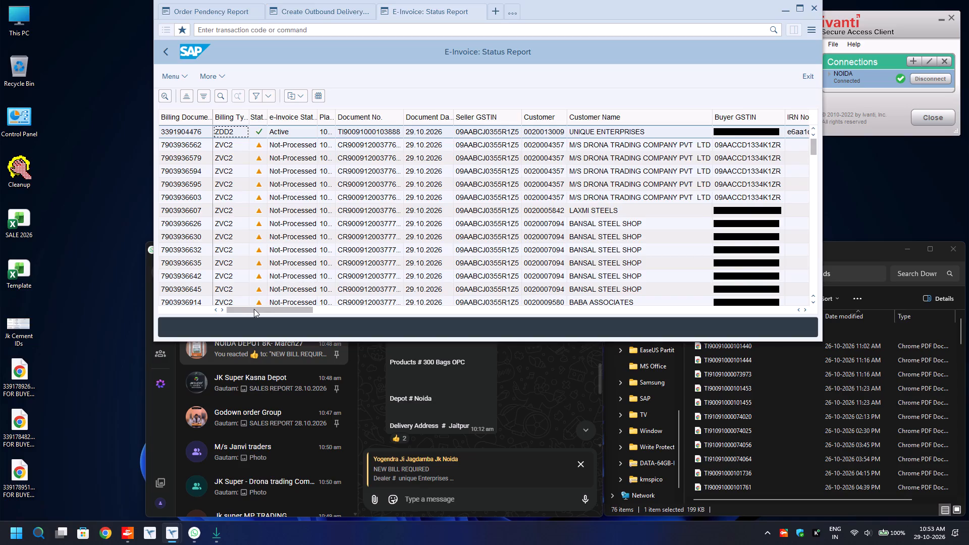
{"action": "left_click_drag", "start_coordinate": [254, 309], "coordinate": [791, 281]}
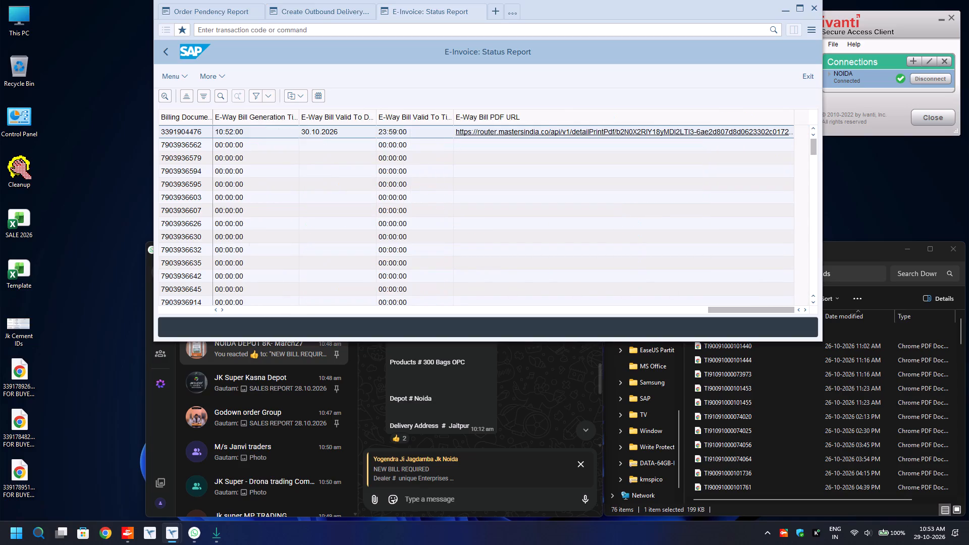
{"action": "left_click", "coordinate": [186, 133]}
{"action": "key", "text": "ctrl+y"}
{"action": "key", "text": "ctrl+c"}
{"action": "key", "text": "ctrl+n"}
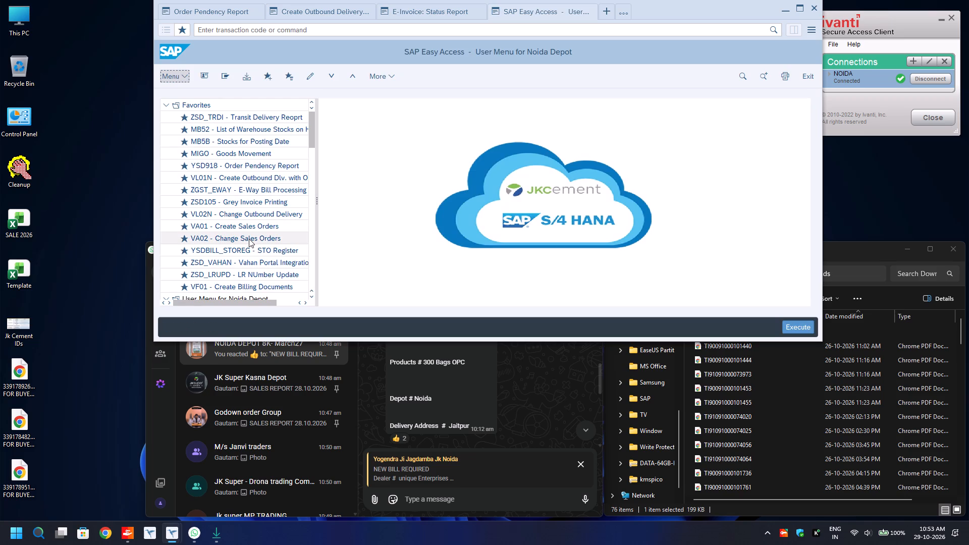
{"action": "left_click", "coordinate": [209, 163]}
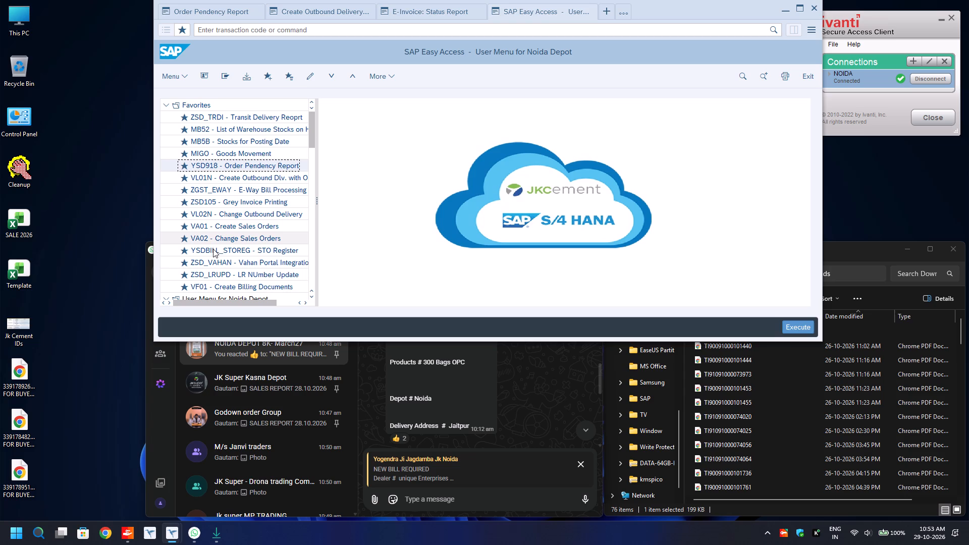
{"action": "double_click", "coordinate": [211, 203]}
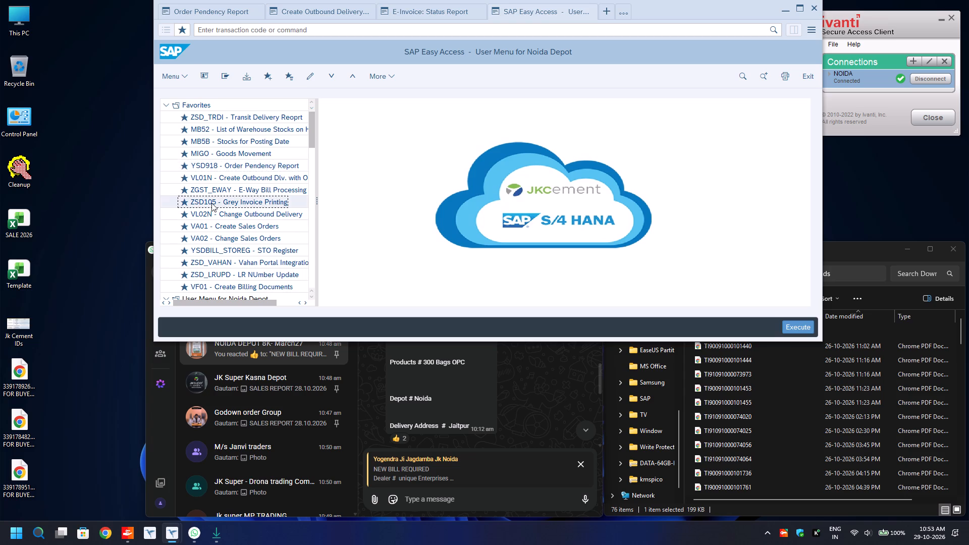
{"action": "key", "text": "ctrl+v"}
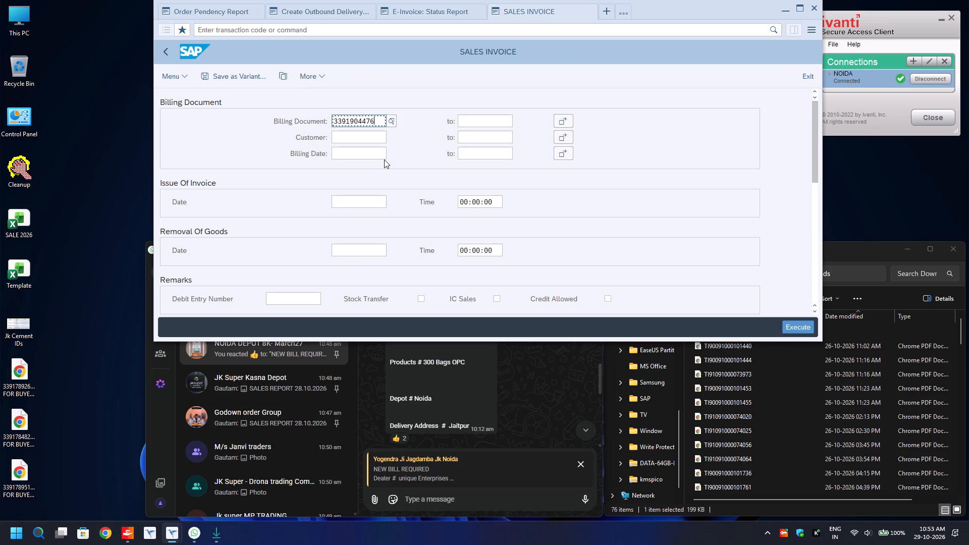
Set the invoice output to A4 Page Print and Digitally Signed, with Add New Signature and the Download option.
{"action": "scroll", "coordinate": [384, 159], "scroll_direction": "down", "scroll_amount": 10}
{"action": "left_click", "coordinate": [173, 230]}
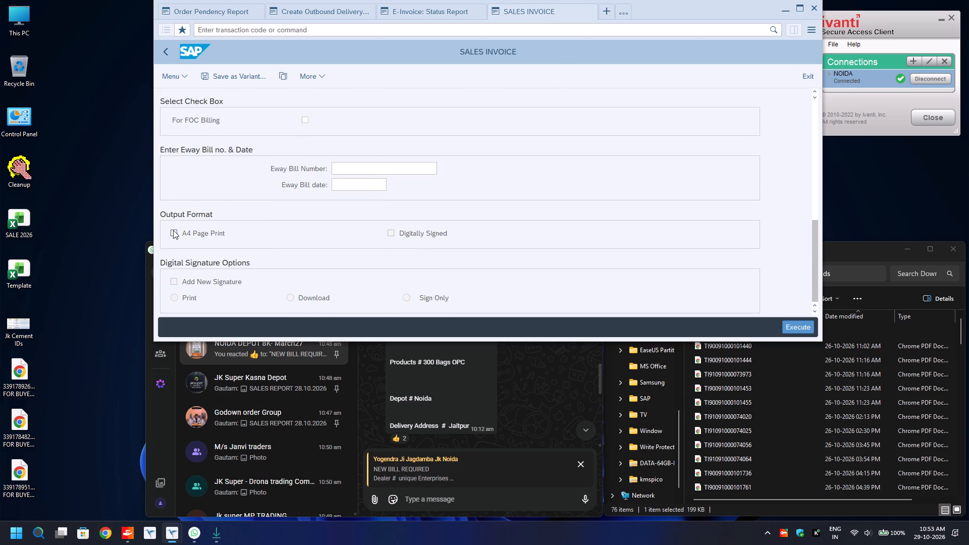
{"action": "key", "text": "Tab"}
{"action": "key", "text": "space"}
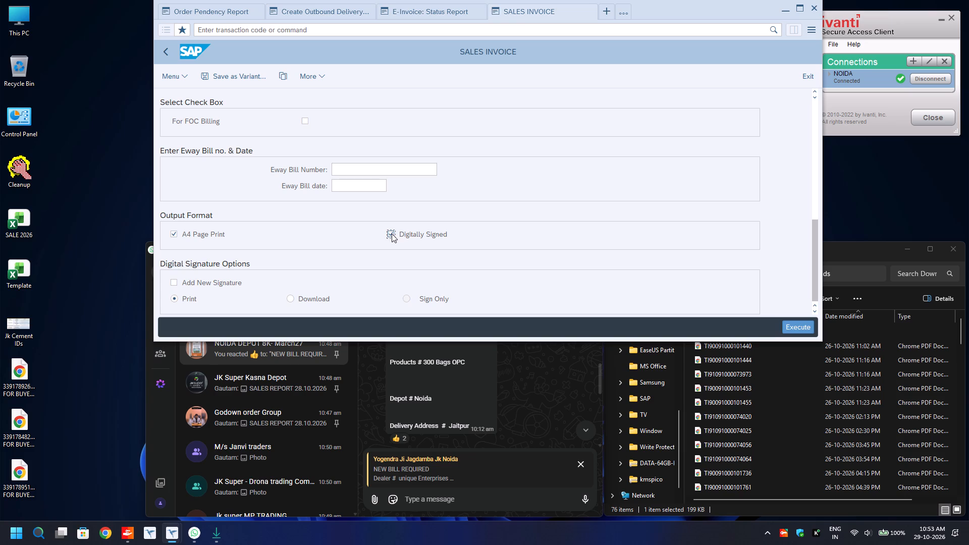
{"action": "key", "text": "Tab"}
{"action": "key", "text": "space"}
{"action": "key", "text": "Tab"}
{"action": "key", "text": "Right"}
Execute the sales invoice output for the Original For Buyer copy.
{"action": "key", "text": "F8"}
{"action": "key", "text": "space"}
{"action": "key", "text": "Return"}
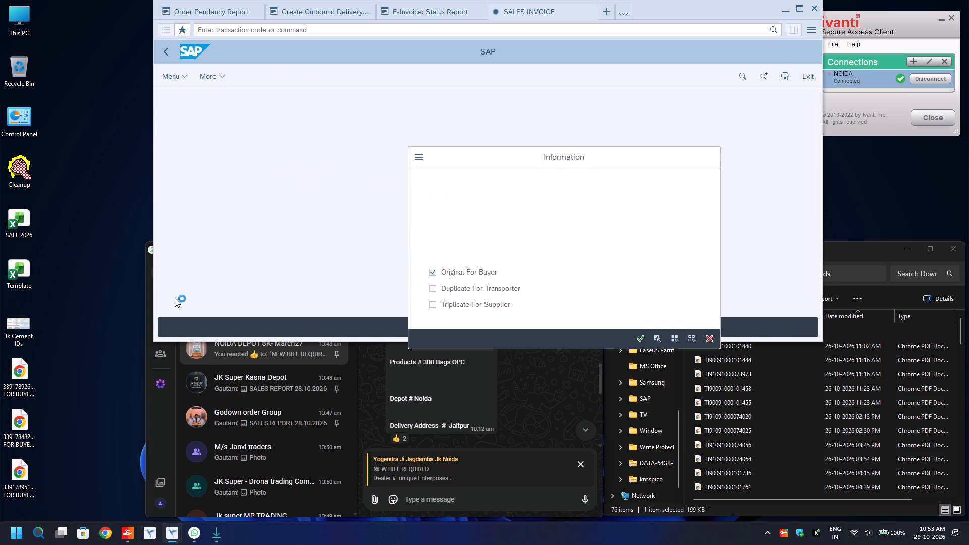
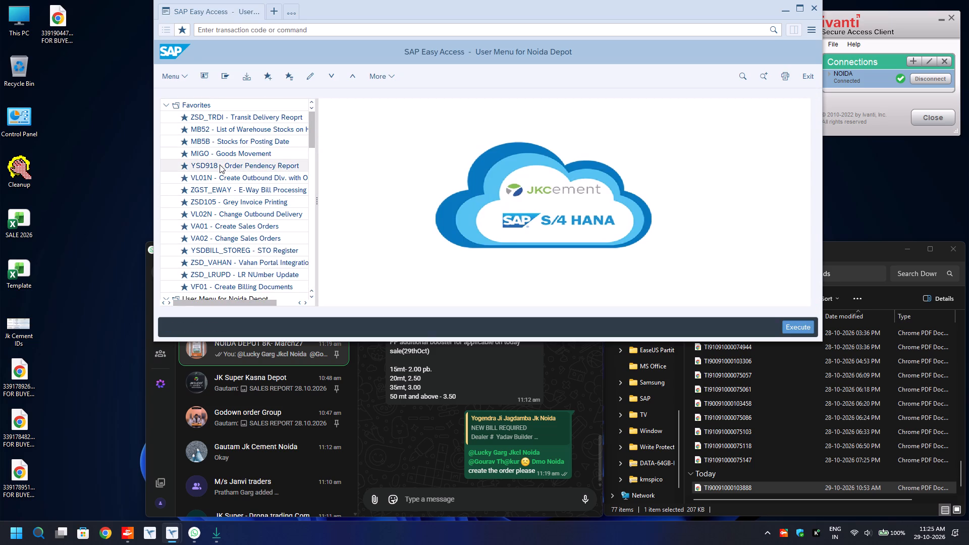
Open the Order Pendency Report (YSD918) and set the document date range to 28.10.2026 through 31.10.2026.
{"action": "key", "text": "Return"}
{"action": "key", "text": "BackSpace"}
{"action": "key", "text": "Down"}
{"action": "key", "text": "Return"}
{"action": "key", "text": "Tab"}
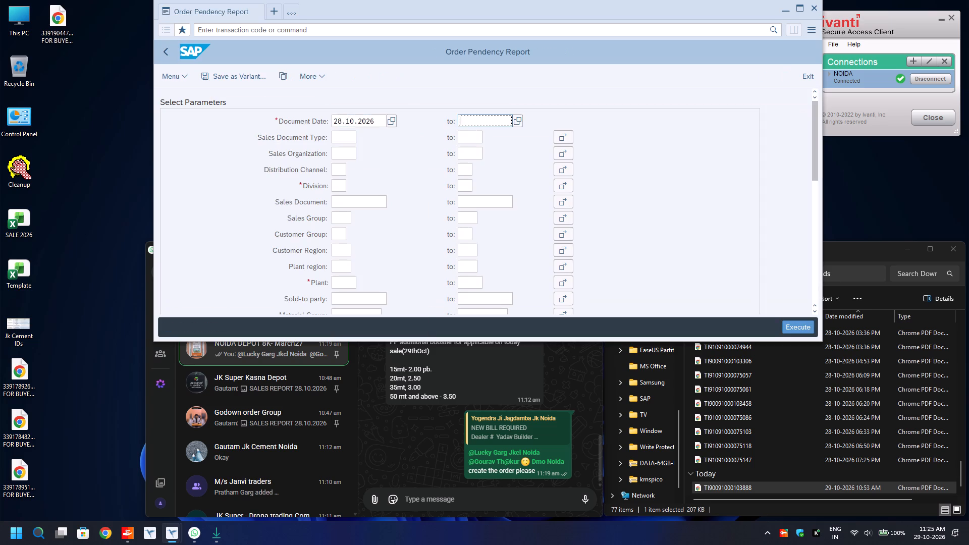
{"action": "key", "text": "BackSpace"}
{"action": "key", "text": "Down"}
{"action": "key", "text": "Return"}
Set the report's division range to 00 through 99.
{"action": "key", "text": "Return"}
{"action": "key", "text": "BackSpace"}
{"action": "key", "text": "Down"}
{"action": "key", "text": "Return"}
{"action": "key", "text": "Tab"}
{"action": "key", "text": "BackSpace"}
{"action": "key", "text": "Down"}
{"action": "key", "text": "Return"}
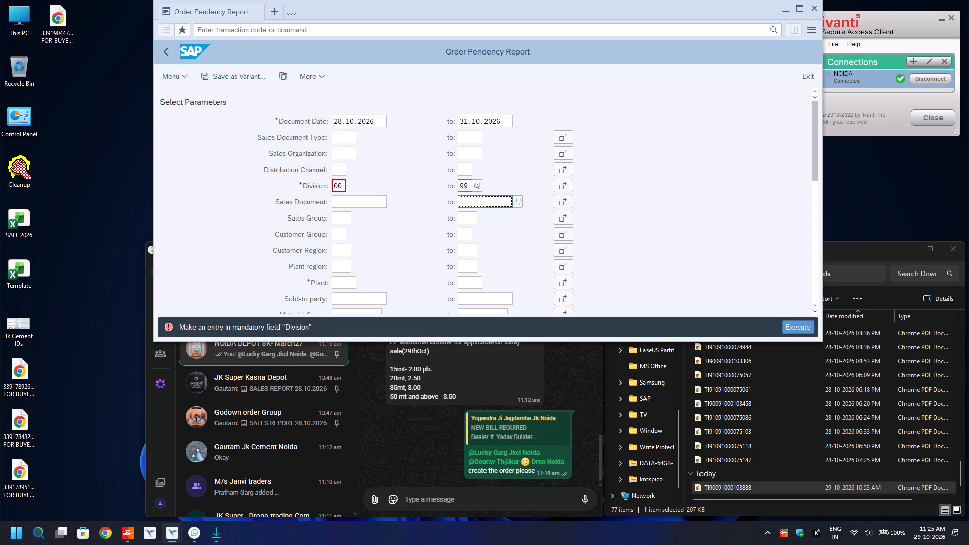
Set the plant selection to * and execute the Order Pendency Report.
{"action": "key", "text": "Down"}
{"action": "key", "text": "Down"}
{"action": "key", "text": "Down"}
{"action": "key", "text": "Down"}
{"action": "key", "text": "Return"}
{"action": "key", "text": "BackSpace"}
{"action": "key", "text": "Down"}
{"action": "key", "text": "Return"}
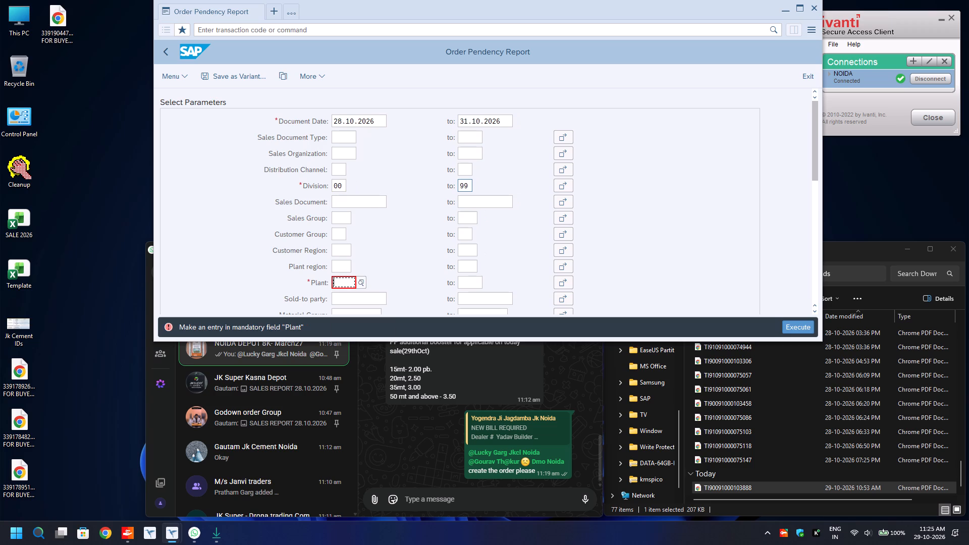
{"action": "key", "text": "Return"}
{"action": "key", "text": "F8"}
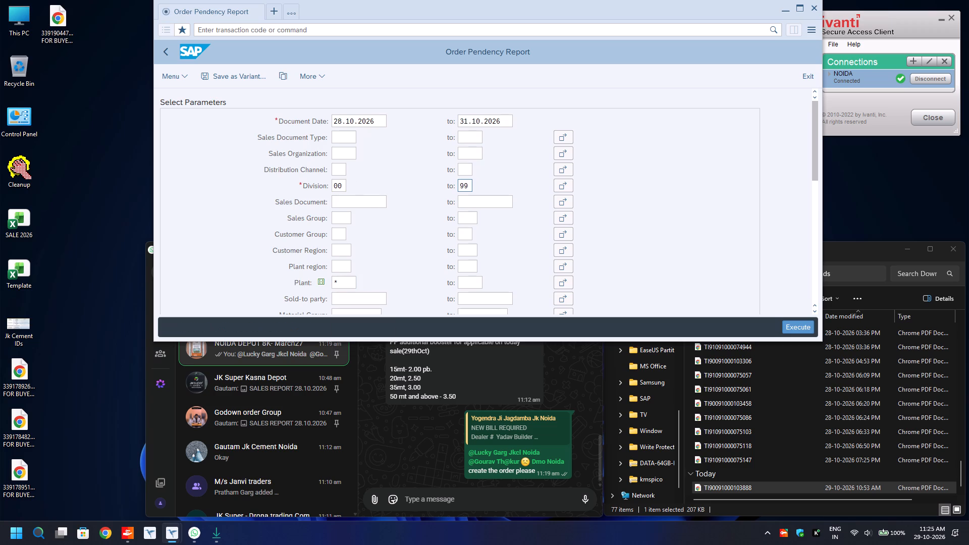
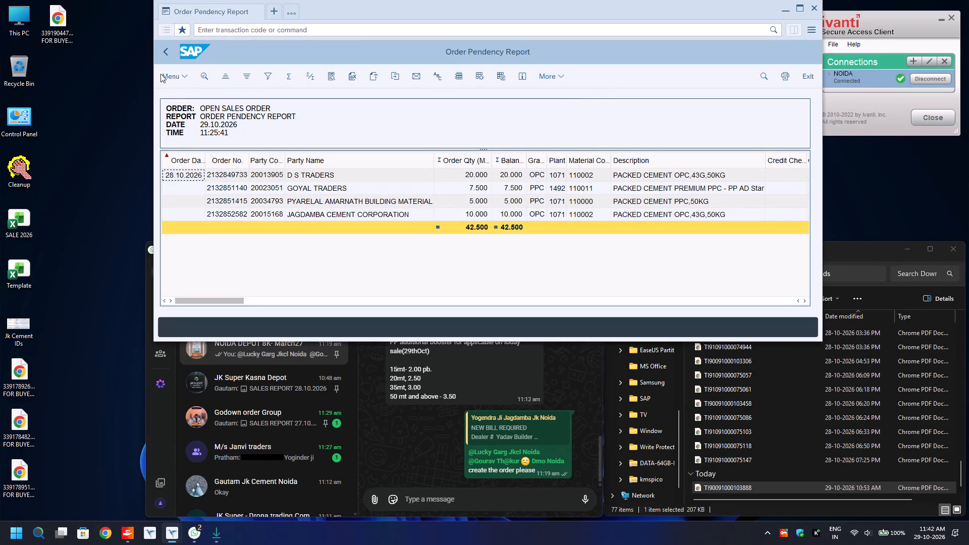
Return to the Order Pendency Report's selection parameters and execute the report again with the same criteria.
{"action": "left_click", "coordinate": [164, 50]}
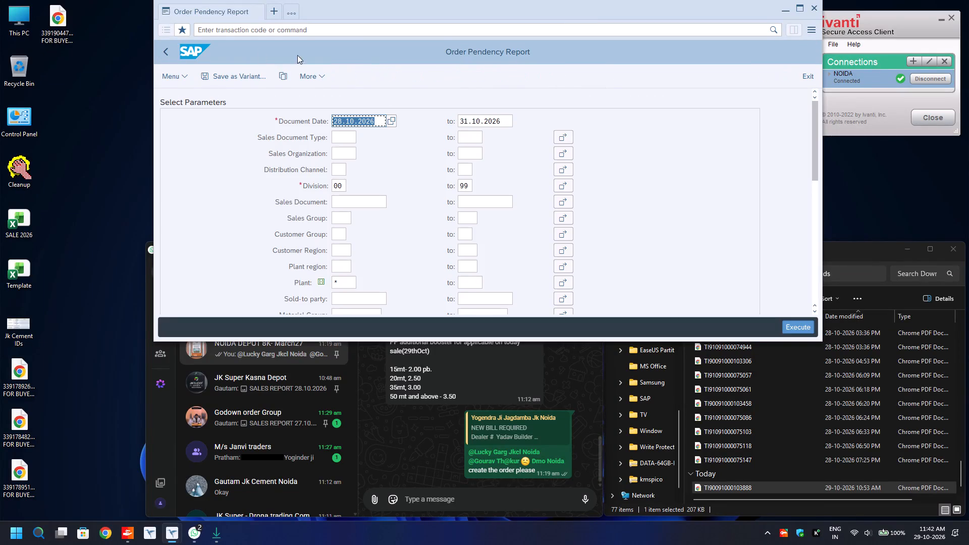
{"action": "left_click", "coordinate": [790, 325]}
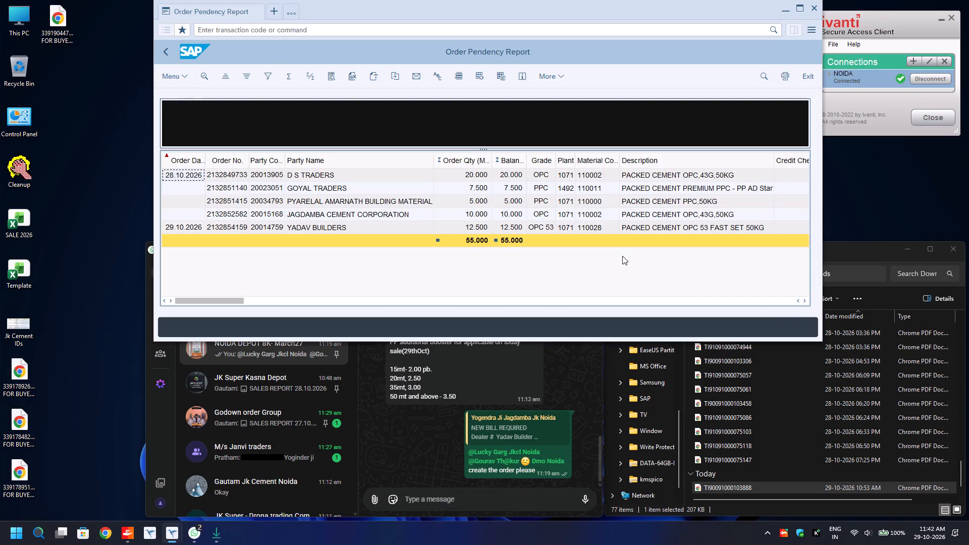
Open a new SAP Easy Access session alongside the Order Pendency Report.
{"action": "left_click", "coordinate": [274, 11]}
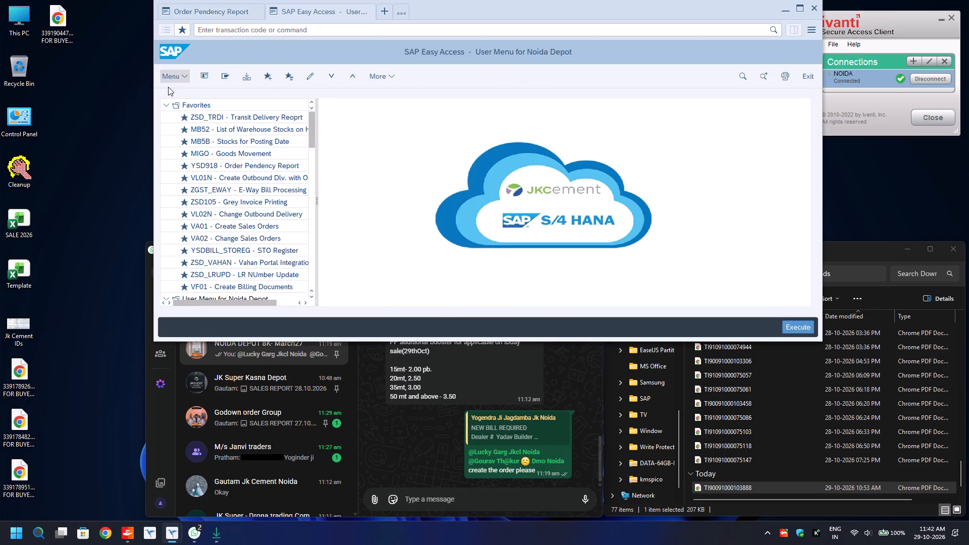
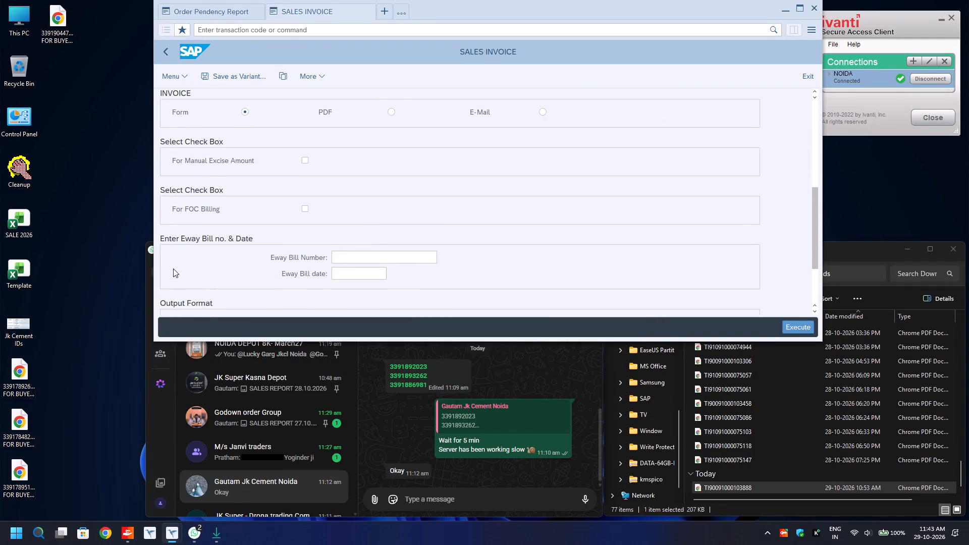
Run the sales invoice output with the PDF option and choose Desktop as the folder for the file.
{"action": "scroll", "coordinate": [173, 268], "scroll_direction": "up", "scroll_amount": 1}
{"action": "left_click", "coordinate": [392, 115]}
{"action": "key", "text": "F8"}
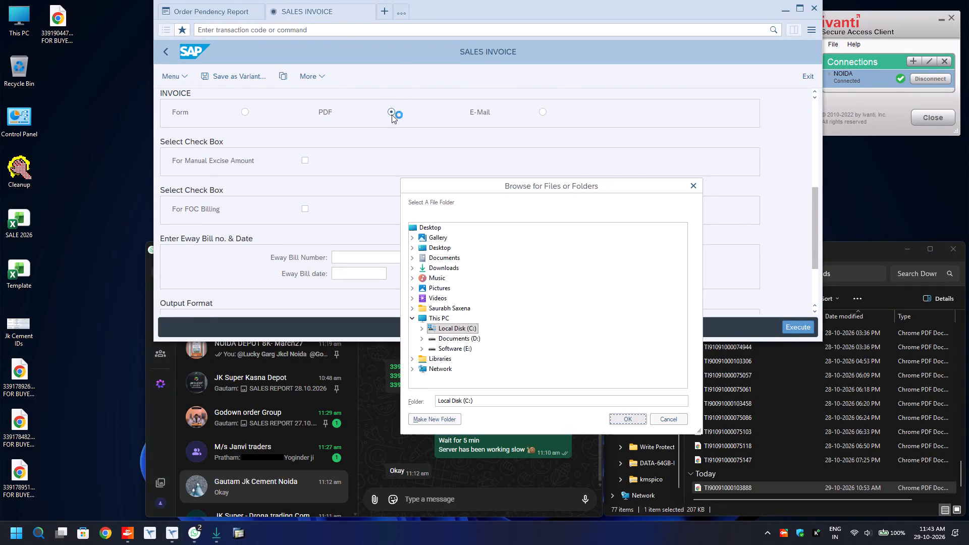
{"action": "left_click", "coordinate": [444, 248]}
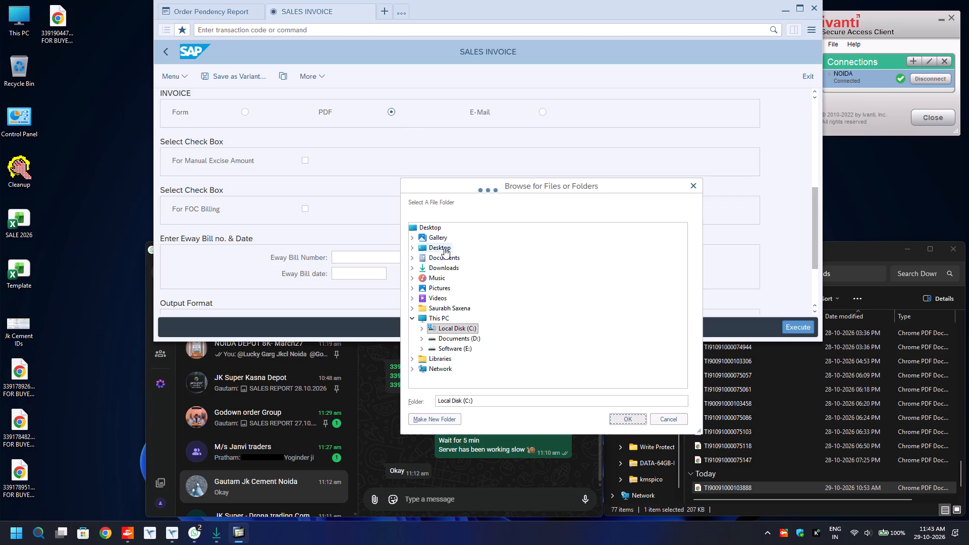
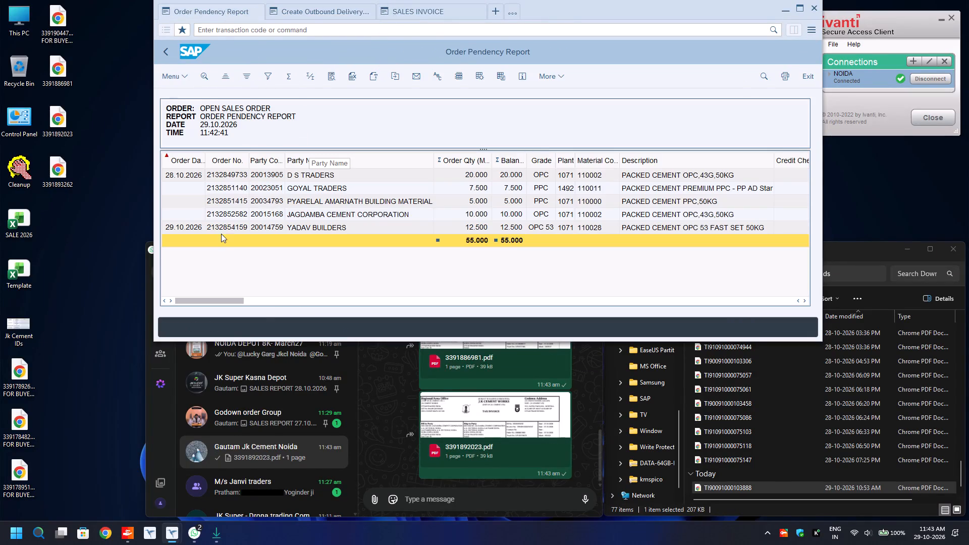
{"action": "left_click", "coordinate": [220, 229]}
{"action": "key", "text": "ctrl+y"}
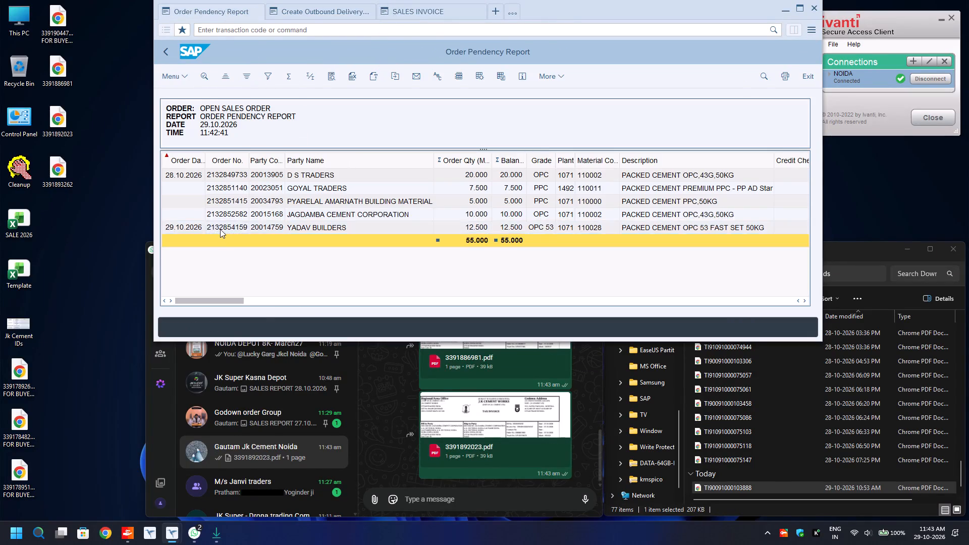
{"action": "key", "text": "ctrl+c"}
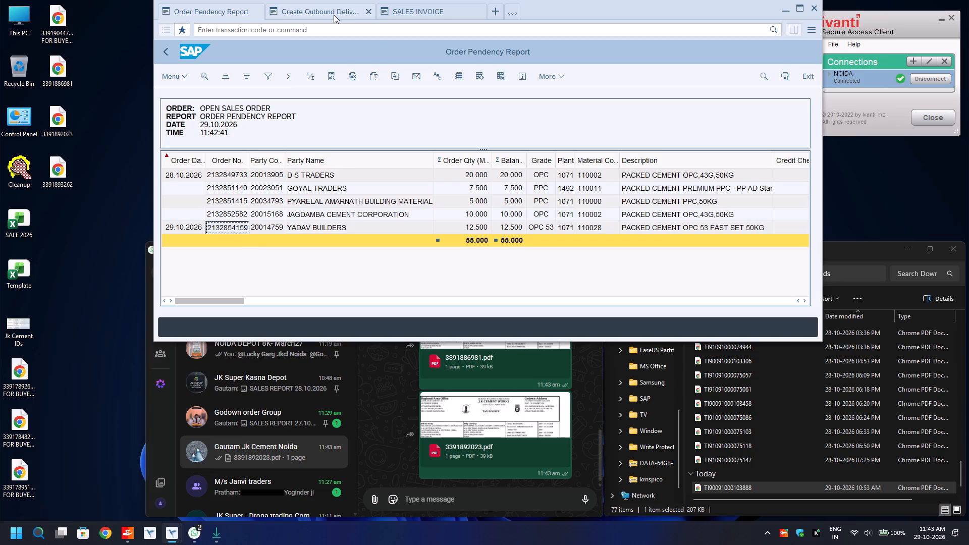
{"action": "left_click", "coordinate": [334, 15]}
{"action": "key", "text": "ctrl+v"}
{"action": "key", "text": "Up"}
{"action": "key", "text": "Up"}
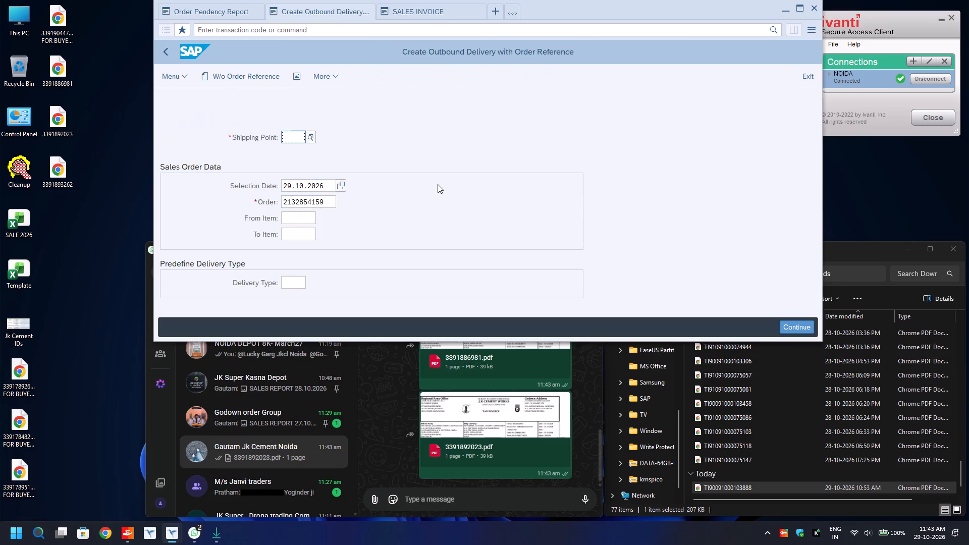
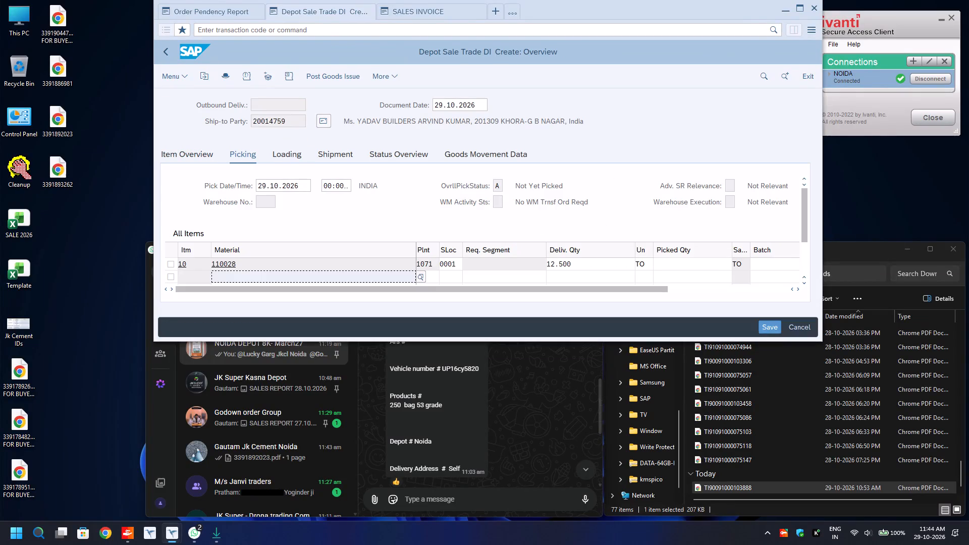
Enter a picked quantity of 12.500 and batch 1004-1071 for delivery item 10, material 110028.
{"action": "left_click", "coordinate": [692, 263]}
{"action": "type", "text": "12.500"}
{"action": "key", "text": "Tab"}
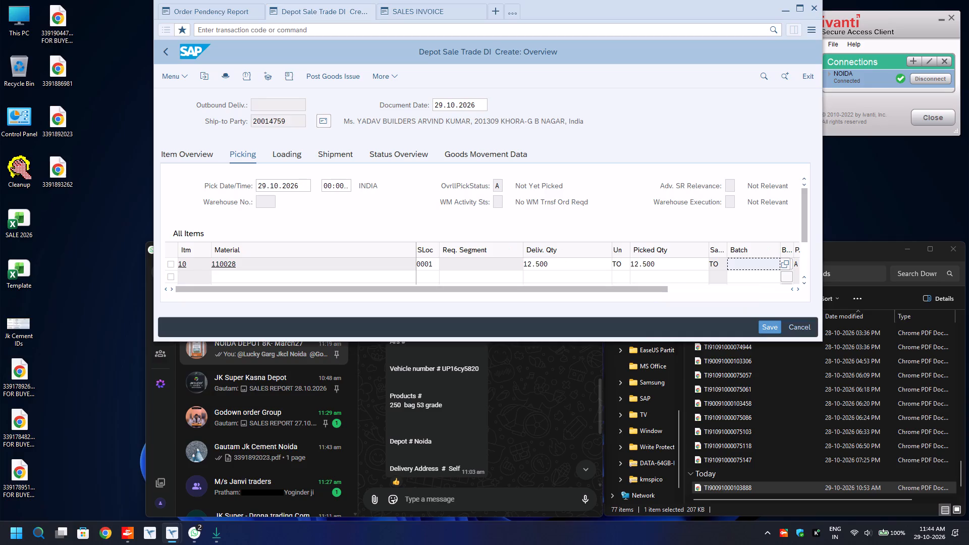
{"action": "type", "text": "1004"}
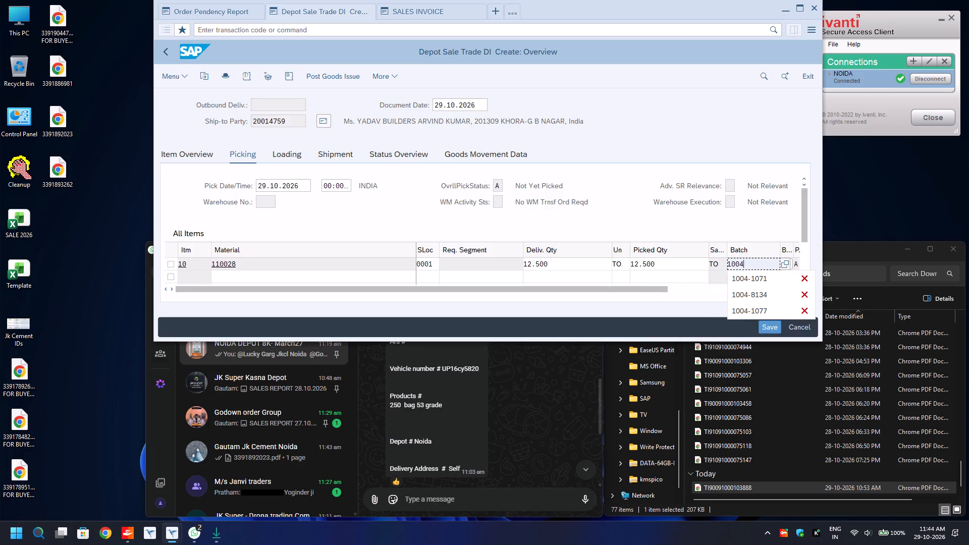
{"action": "key", "text": "Down"}
{"action": "key", "text": "Return"}
In the delivery header's additional data, set the transport mode to ROAD and fill Road Transporter1 with the previously used transporter code.
{"action": "key", "text": "F8"}
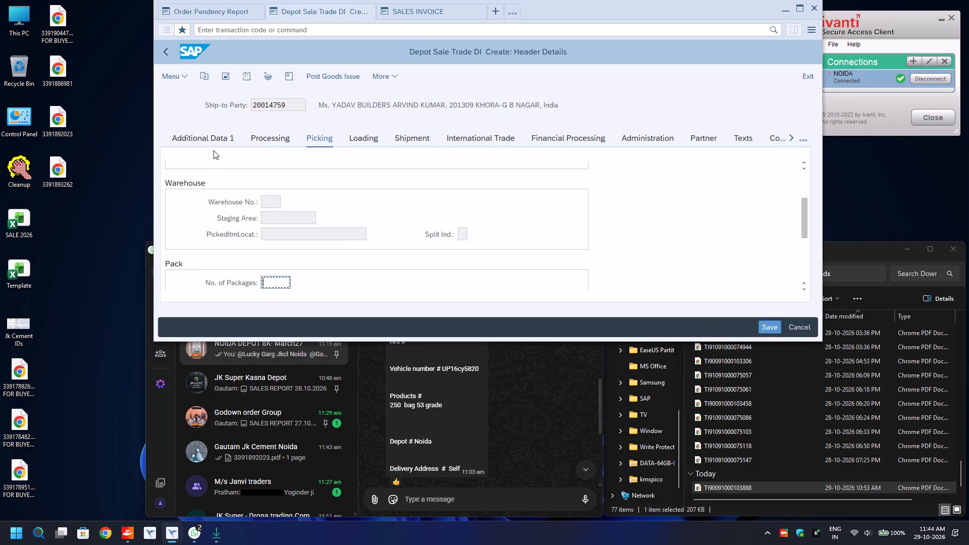
{"action": "left_click", "coordinate": [213, 138]}
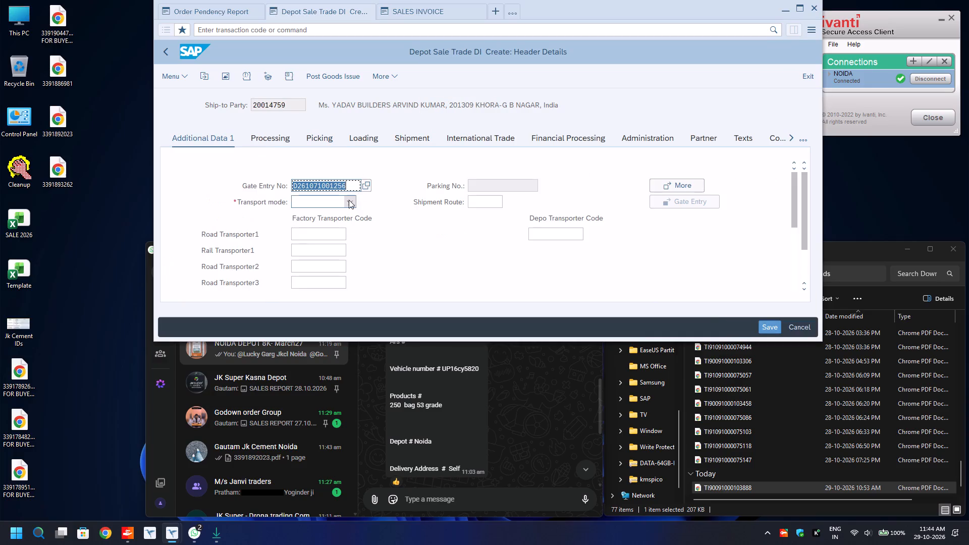
{"action": "left_click", "coordinate": [349, 200]}
{"action": "left_click", "coordinate": [328, 248]}
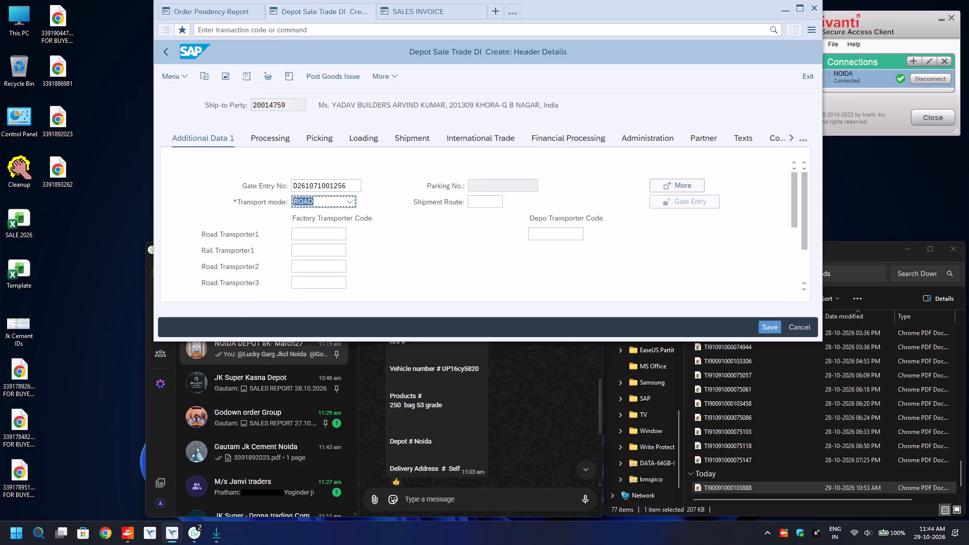
{"action": "left_click", "coordinate": [324, 231]}
{"action": "key", "text": "BackSpace"}
{"action": "key", "text": "Down"}
{"action": "key", "text": "Return"}
{"action": "key", "text": "Return"}
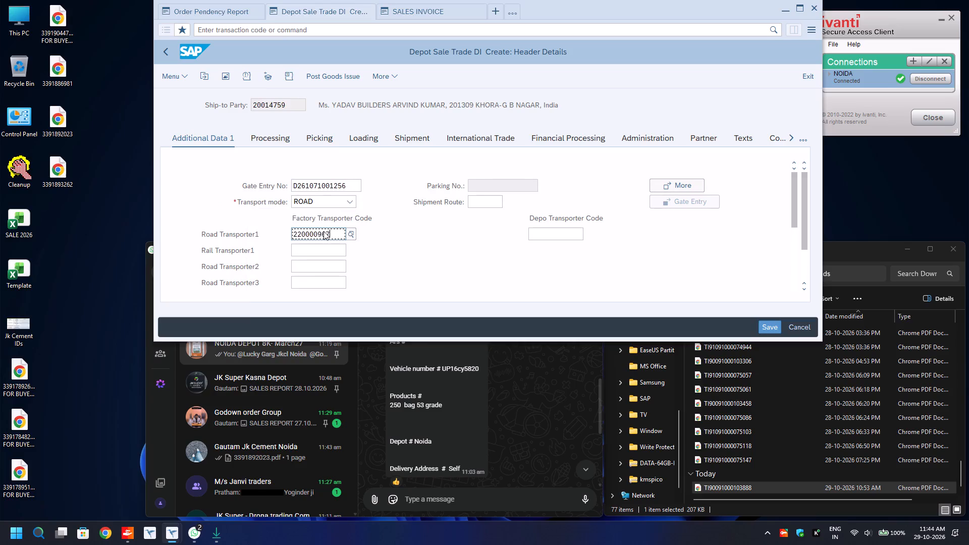
In the e-way bill data, set the transport mode to Road and the distance to 30.
{"action": "type", "text": "ro"}
{"action": "key", "text": "Tab"}
{"action": "key", "text": "Tab"}
{"action": "key", "text": "BackSpace"}
{"action": "key", "text": "Down"}
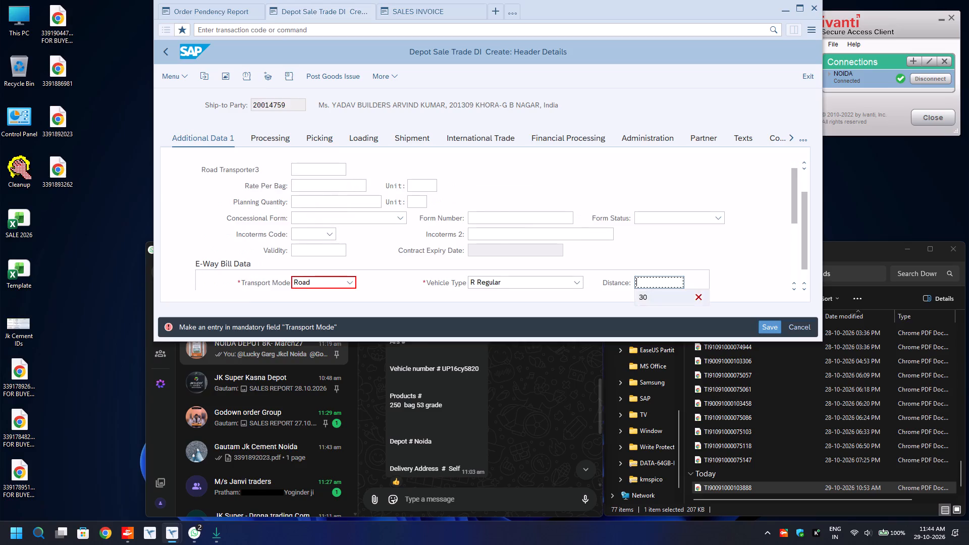
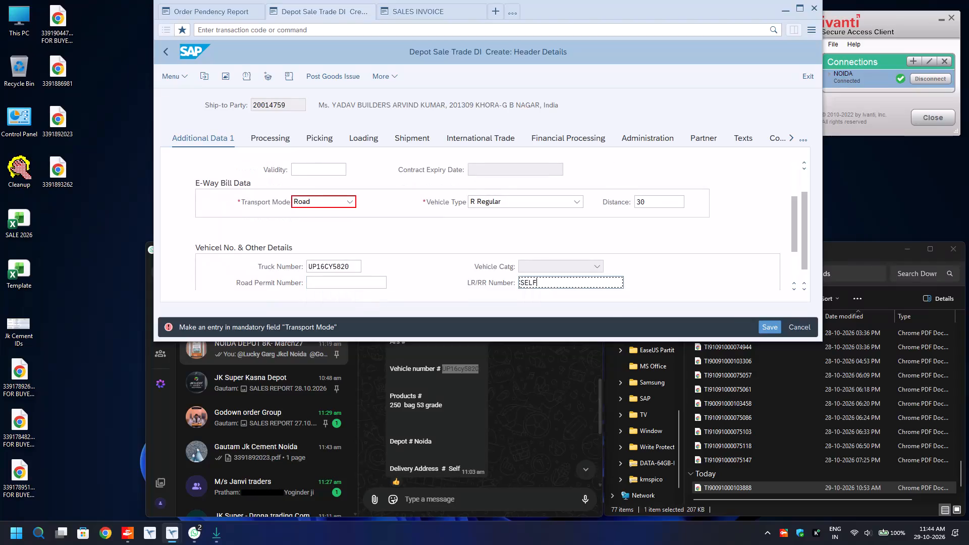
In the delivery header's shipment data, set the route to the previously used entry ROUTE.
{"action": "left_click", "coordinate": [417, 139]}
{"action": "left_click", "coordinate": [254, 284]}
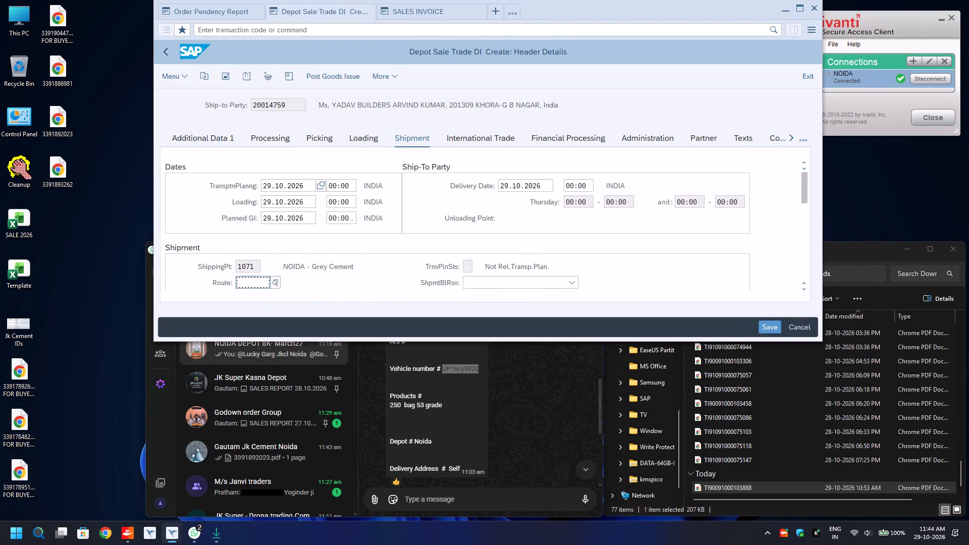
{"action": "key", "text": "BackSpace"}
{"action": "key", "text": "Down"}
{"action": "key", "text": "Return"}
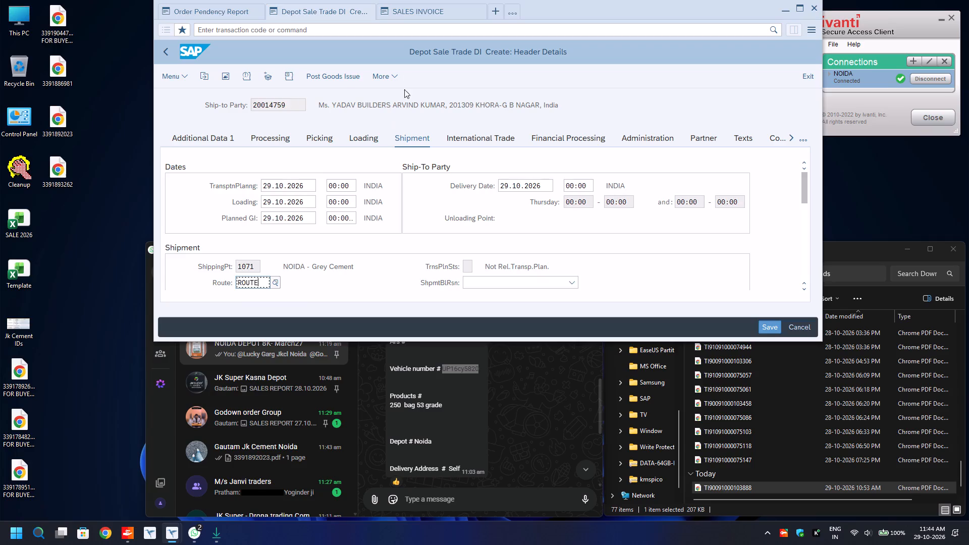
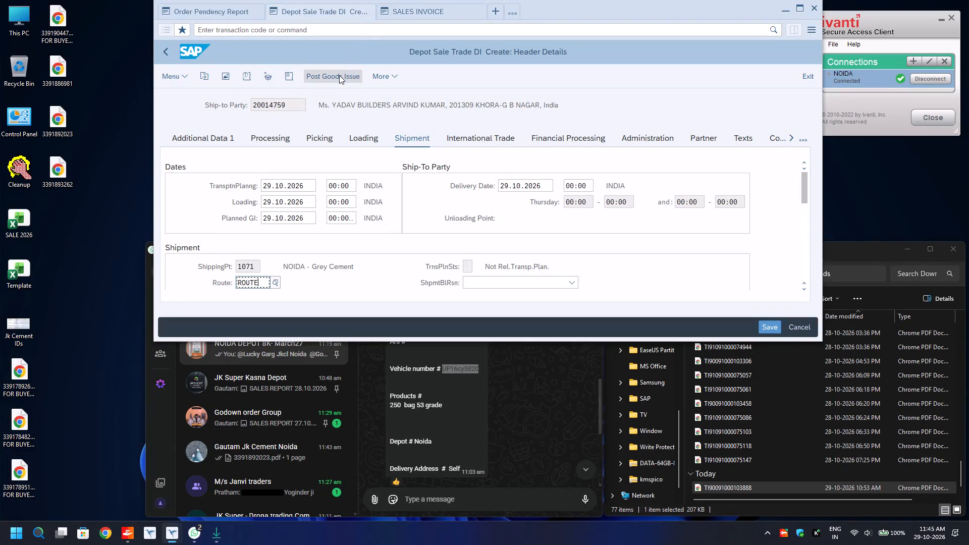
Try to post the goods issue for the Yadav Builders depot sale delivery.
{"action": "left_click_drag", "start_coordinate": [339, 75], "coordinate": [333, 76]}
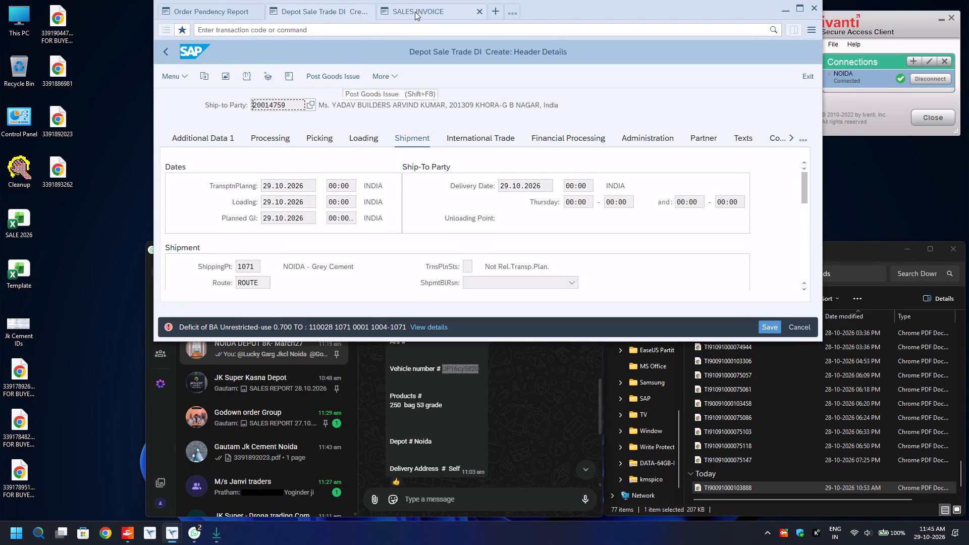
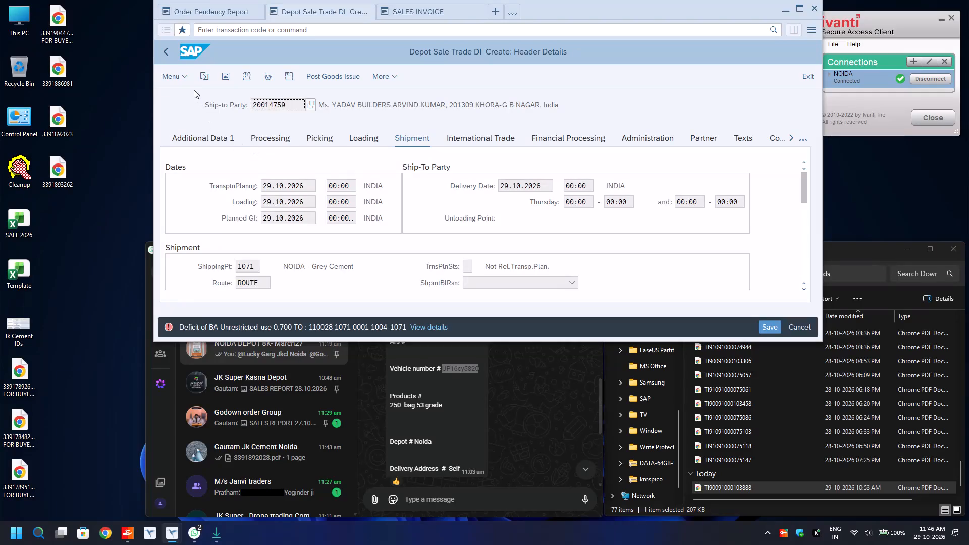
Return to the delivery overview and set both the delivery quantity and picked quantity of material 110028 to 11.800 TO.
{"action": "left_click", "coordinate": [165, 52]}
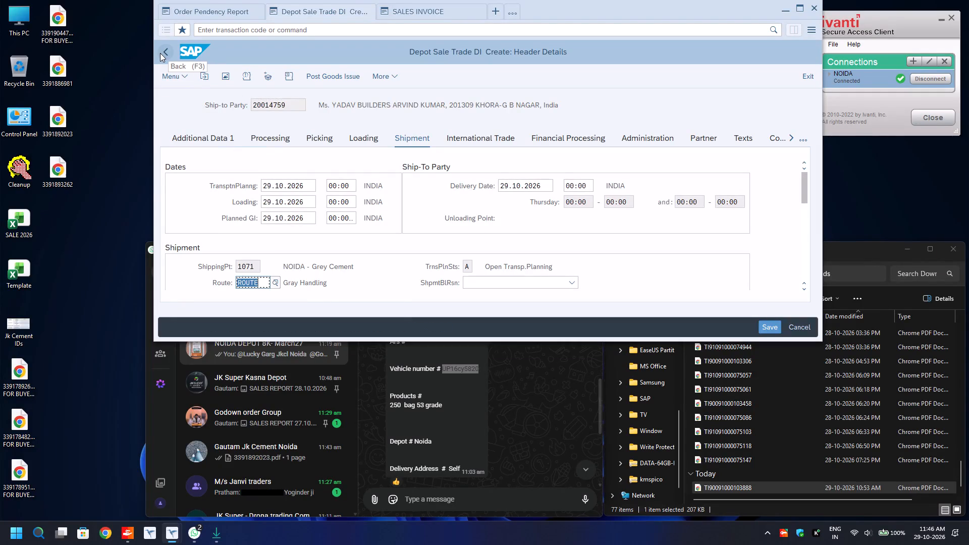
{"action": "left_click_drag", "start_coordinate": [160, 53], "coordinate": [166, 52]}
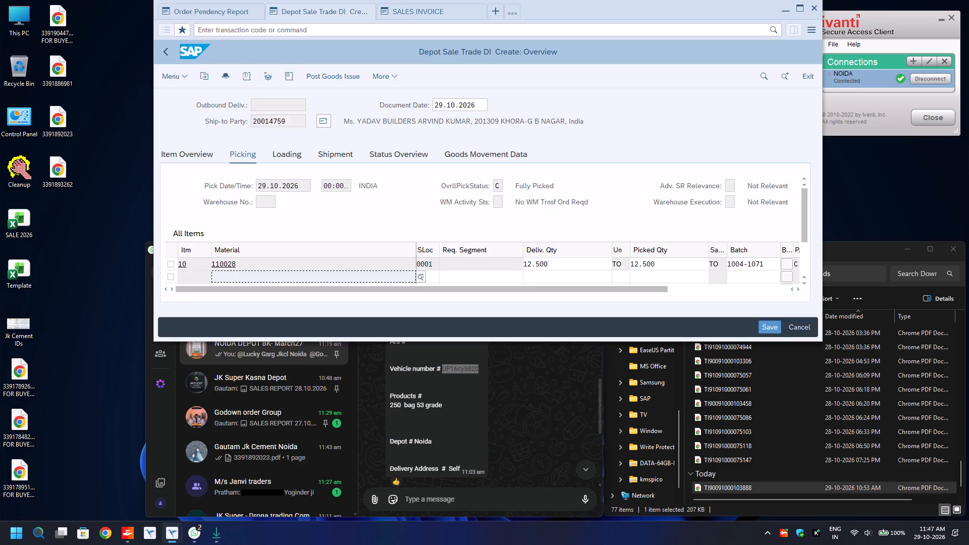
{"action": "left_click", "coordinate": [568, 263]}
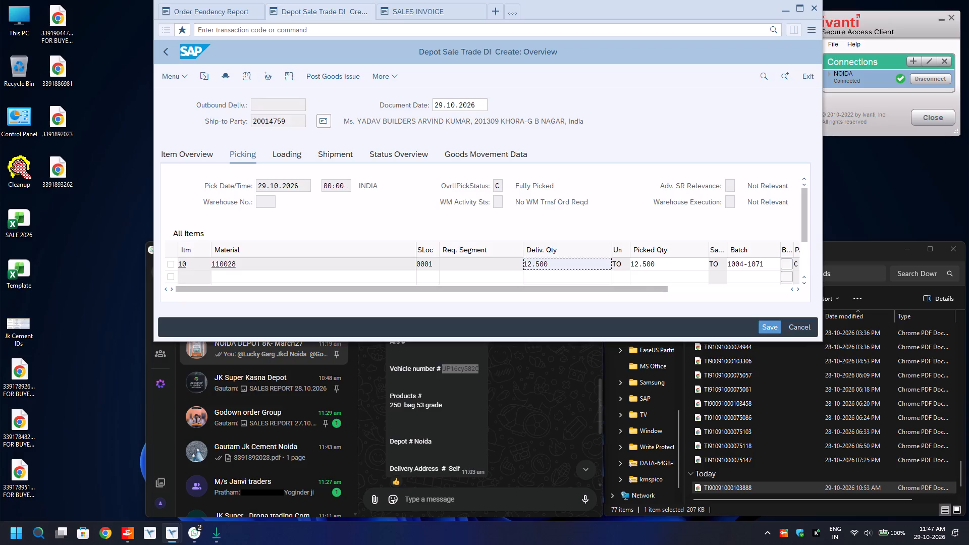
{"action": "left_click", "coordinate": [568, 263]}
{"action": "key", "text": "BackSpace"}
{"action": "key", "text": "BackSpace"}
{"action": "key", "text": "BackSpace"}
{"action": "key", "text": "BackSpace"}
{"action": "key", "text": "BackSpace"}
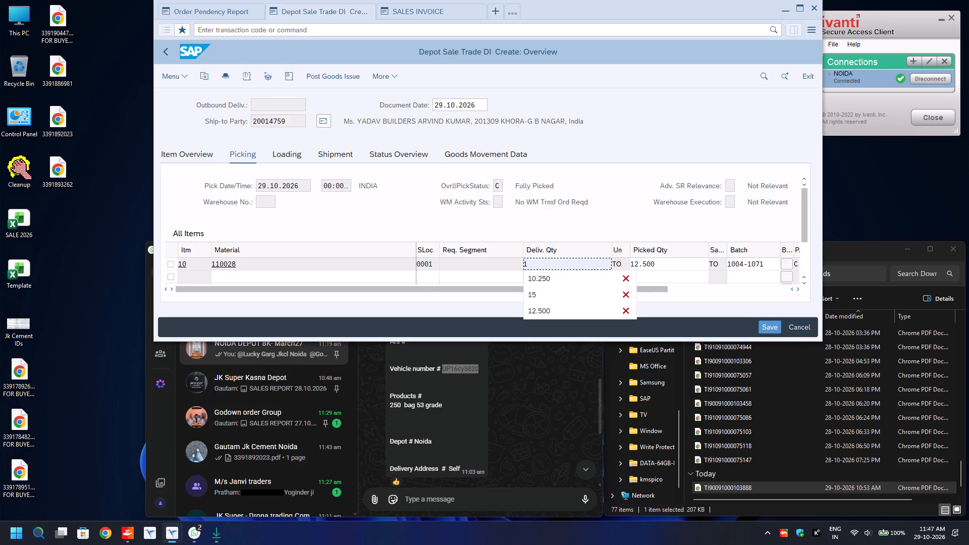
{"action": "type", "text": "1."}
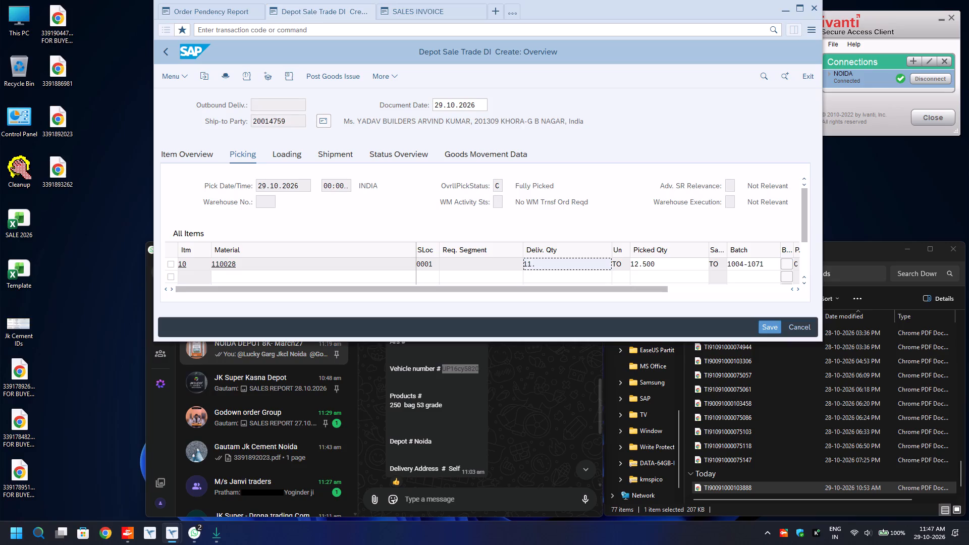
{"action": "type", "text": "800"}
{"action": "key", "text": "Tab"}
{"action": "key", "text": "Tab"}
{"action": "key", "text": "shift+Tab"}
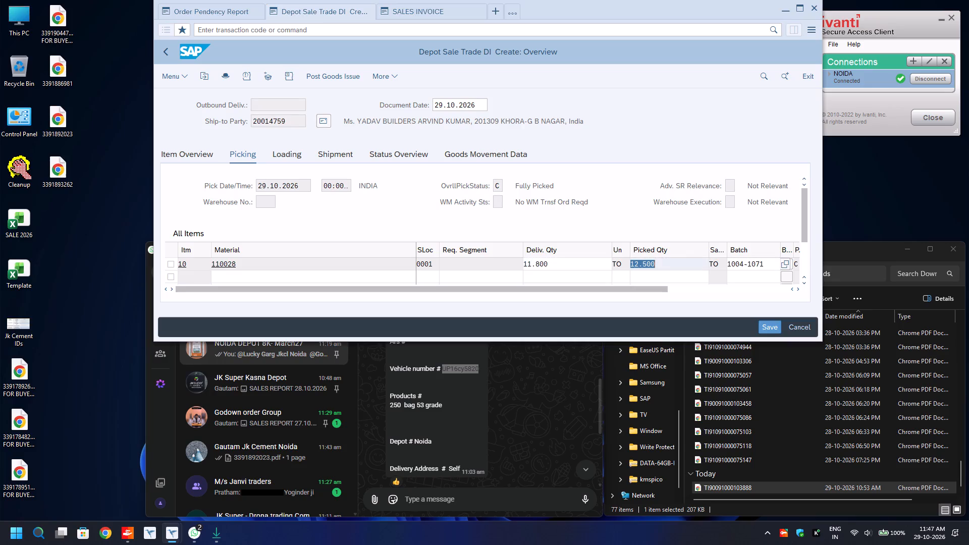
{"action": "type", "text": "11.800"}
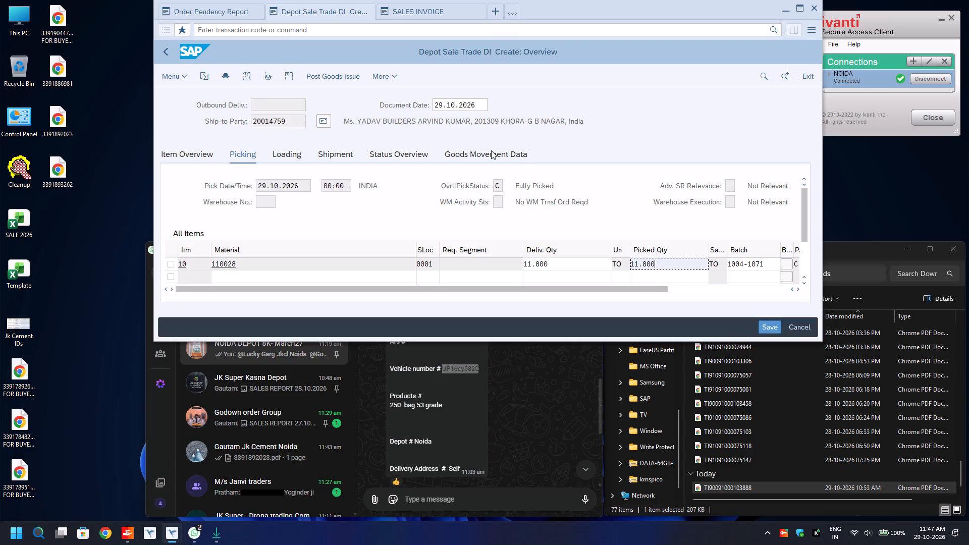
Check the warehouse stock of material 110028 for plant 1071 in a separate MB52 session, closing it when finished.
{"action": "left_click", "coordinate": [496, 13]}
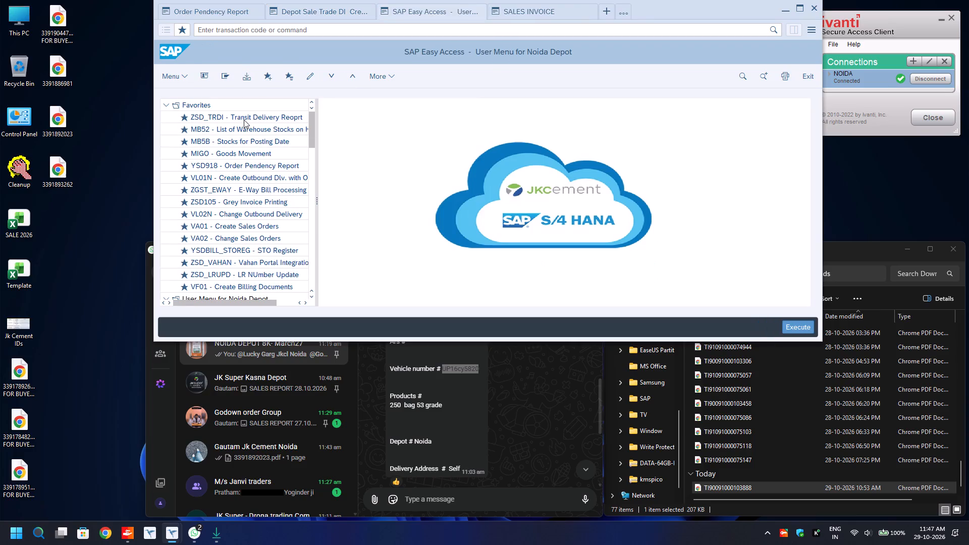
{"action": "left_click", "coordinate": [244, 120]}
{"action": "key", "text": "Down"}
{"action": "key", "text": "Down"}
{"action": "key", "text": "Down"}
{"action": "key", "text": "Down"}
{"action": "key", "text": "Up"}
{"action": "key", "text": "Up"}
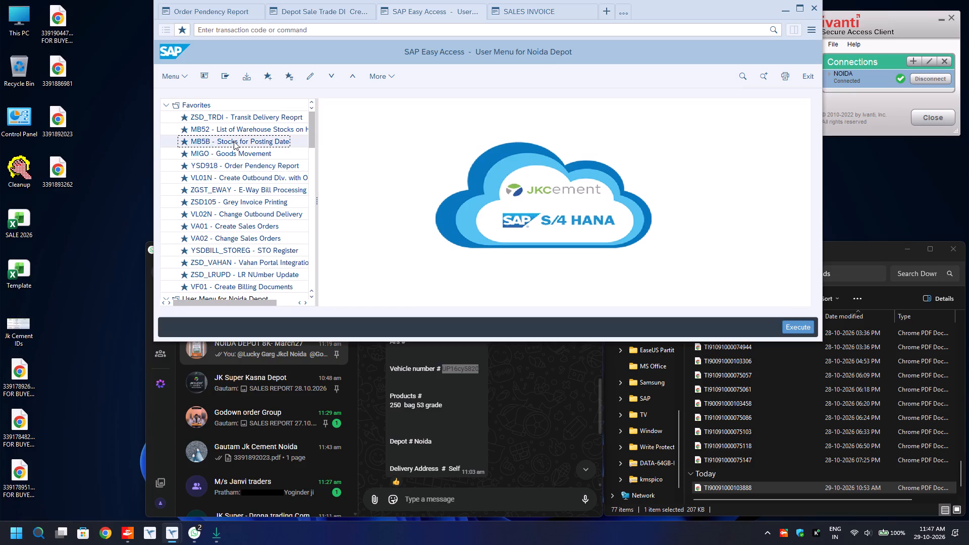
{"action": "key", "text": "Up"}
{"action": "key", "text": "Return"}
{"action": "key", "text": "Down"}
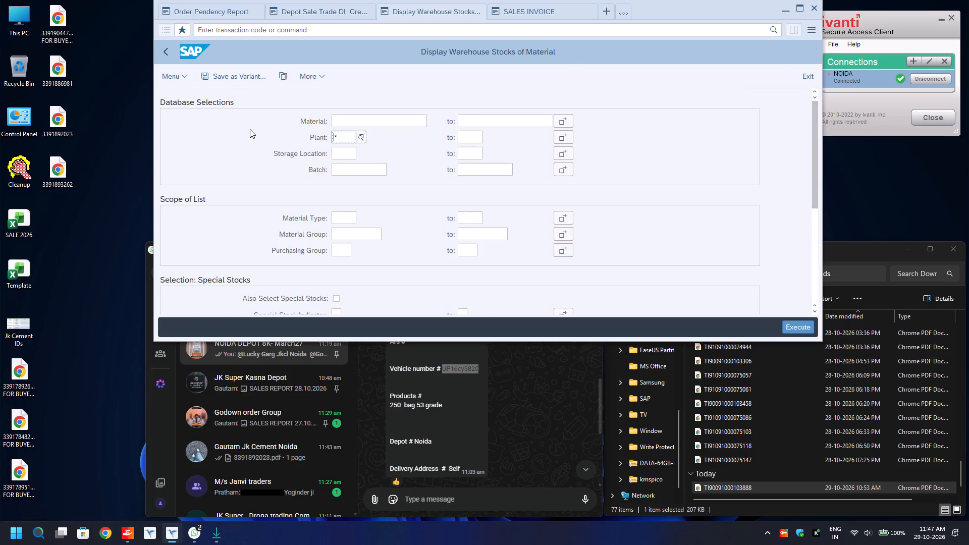
{"action": "key", "text": "ctrl+a"}
{"action": "type", "text": "1071"}
{"action": "key", "text": "F8"}
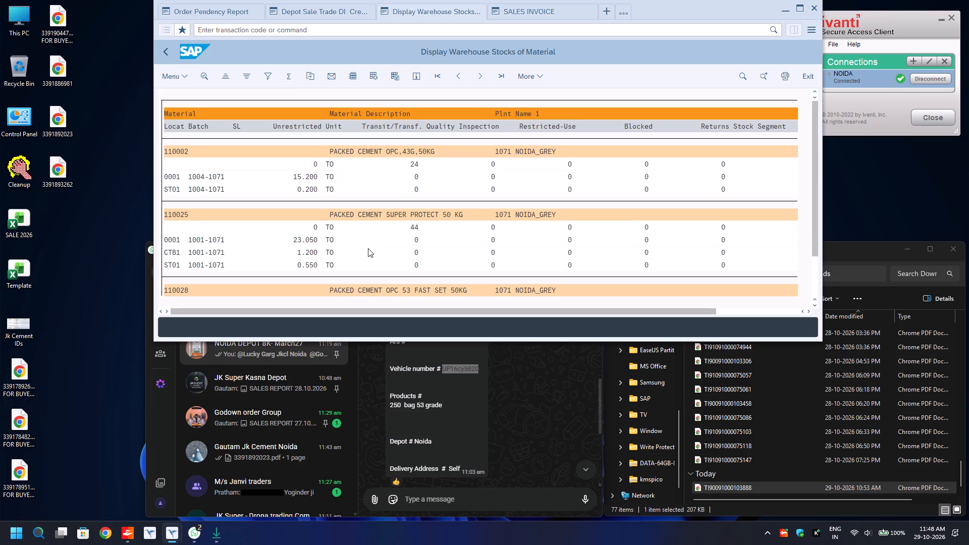
{"action": "scroll", "coordinate": [368, 248], "scroll_direction": "down", "scroll_amount": 1}
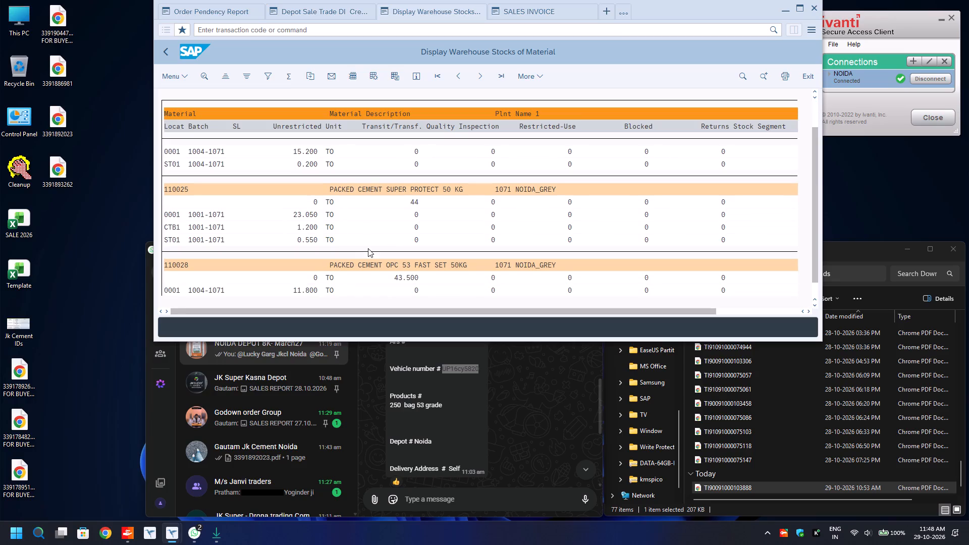
{"action": "key", "text": "ctrl+w"}
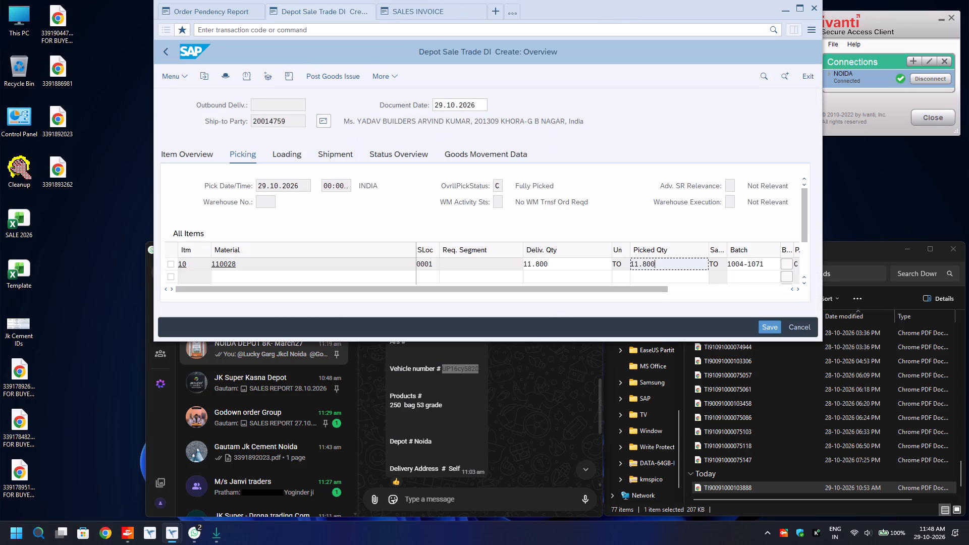
Post the goods issue for the Yadav Builders delivery and return the sales invoice session to its selection screen.
{"action": "left_click", "coordinate": [335, 75]}
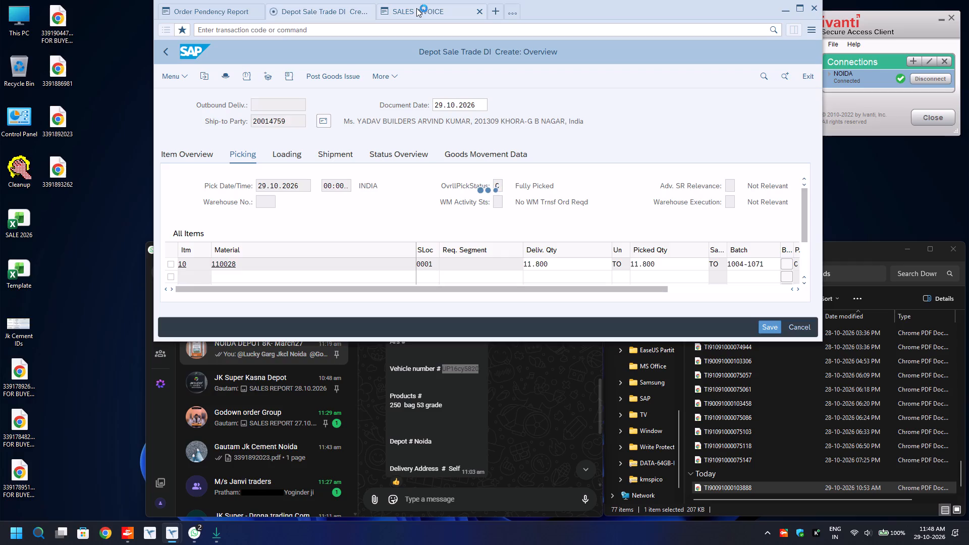
{"action": "left_click", "coordinate": [416, 8]}
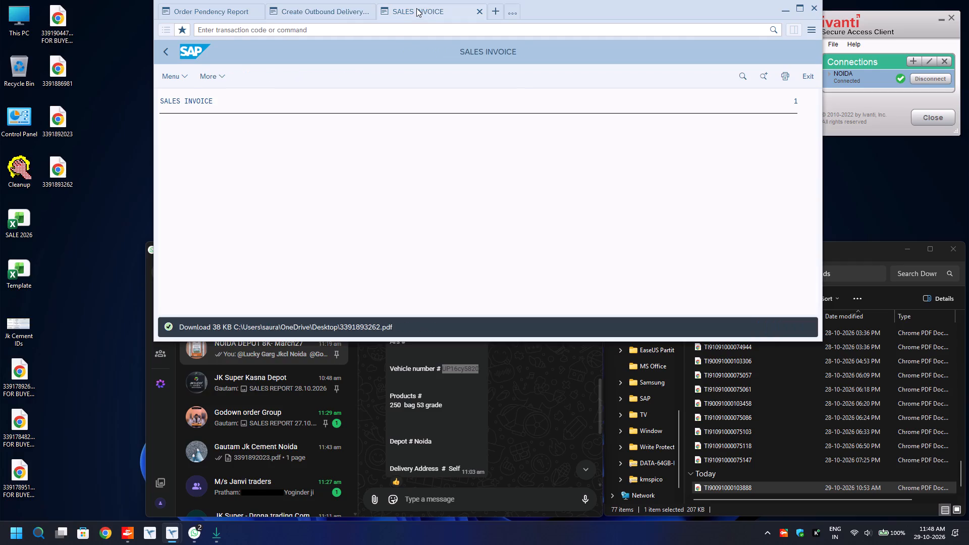
{"action": "left_click", "coordinate": [165, 53]}
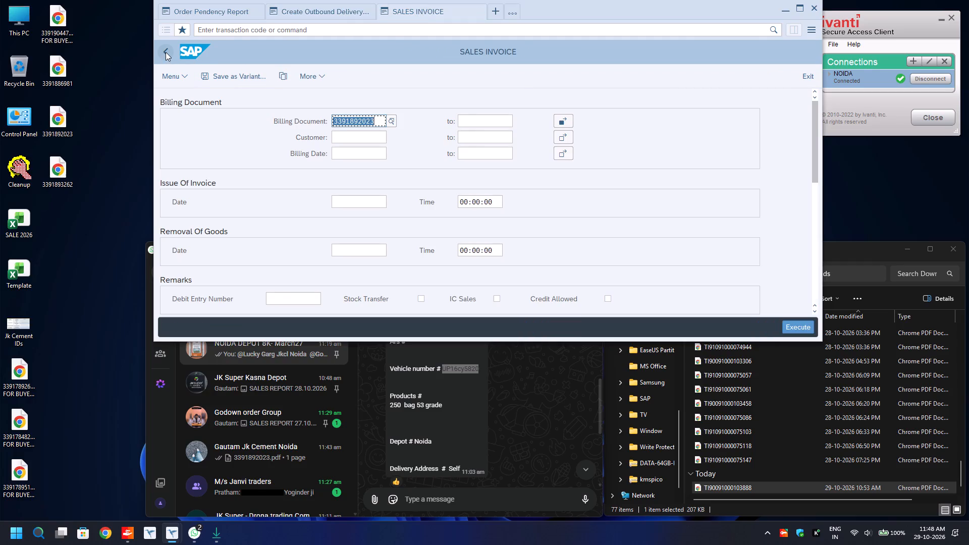
{"action": "left_click", "coordinate": [300, 11]}
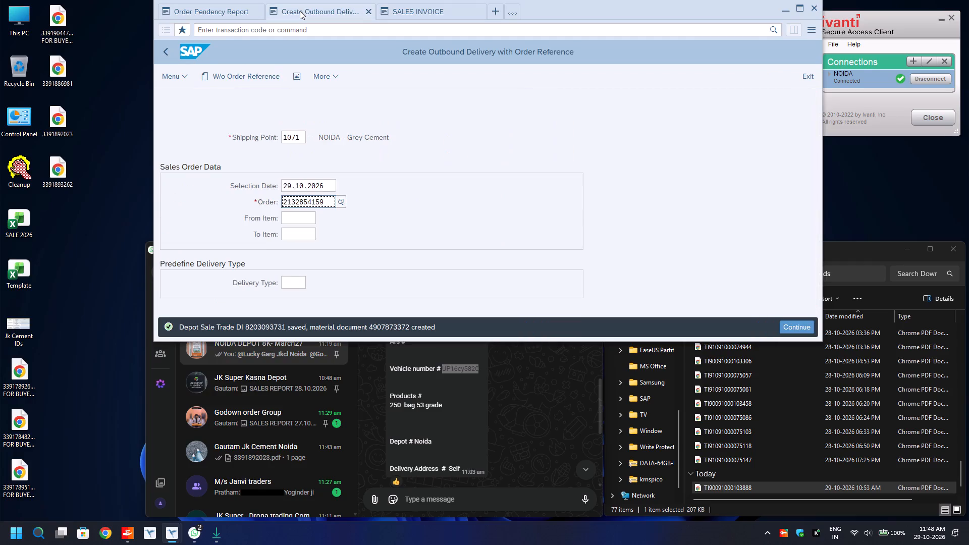
{"action": "key", "text": "Left"}
Open E-Way Bill Processing in a new session and select e-Invoice with sales organization 1000 and billing date 29.10.2026.
{"action": "key", "text": "ctrl+n"}
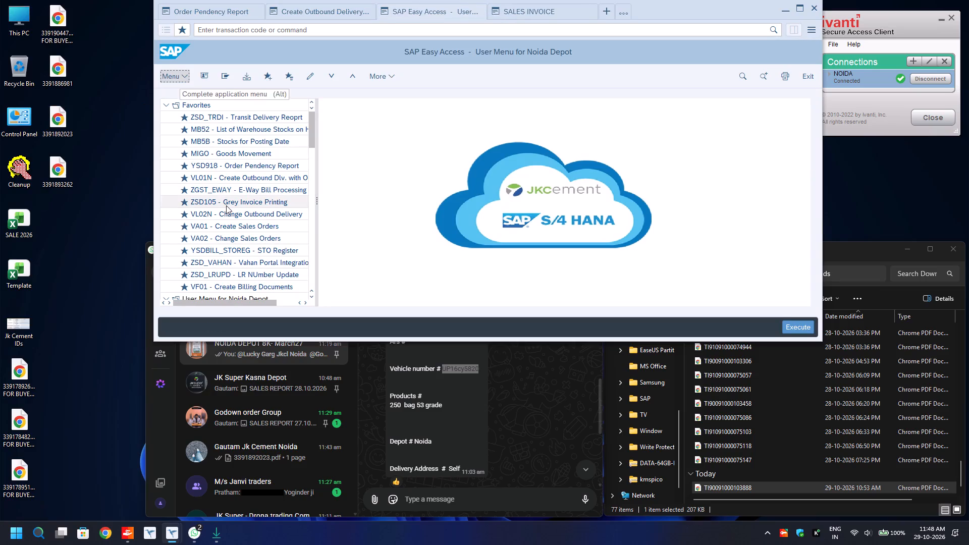
{"action": "left_click", "coordinate": [226, 206]}
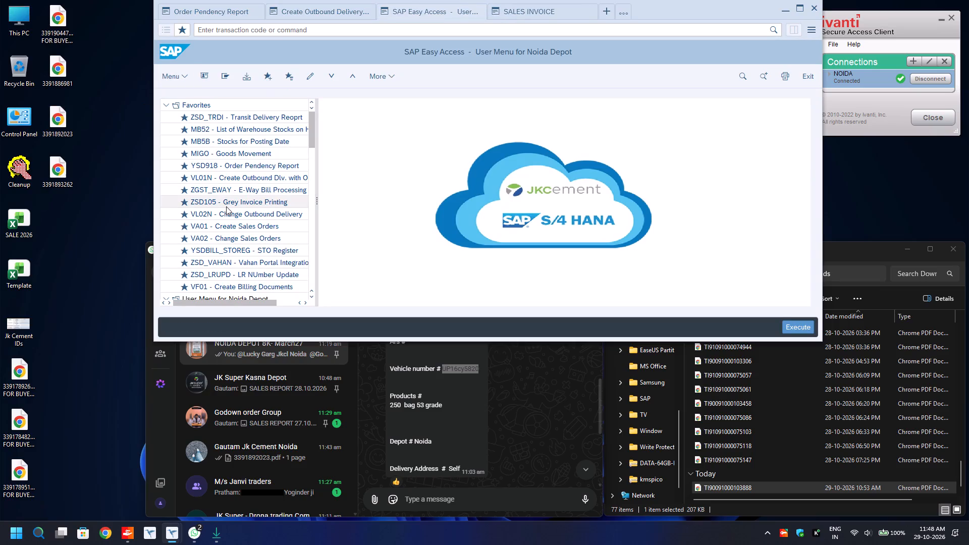
{"action": "key", "text": "Up"}
{"action": "key", "text": "Return"}
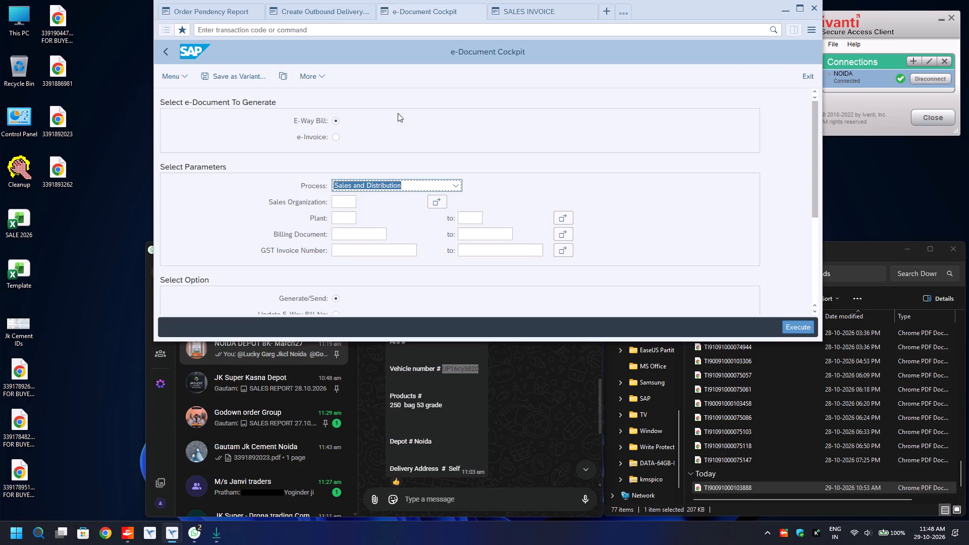
{"action": "left_click", "coordinate": [335, 139]}
{"action": "left_click_drag", "start_coordinate": [351, 184], "coordinate": [344, 203]}
{"action": "left_click", "coordinate": [344, 203]}
{"action": "key", "text": "BackSpace"}
{"action": "key", "text": "Down"}
{"action": "key", "text": "Return"}
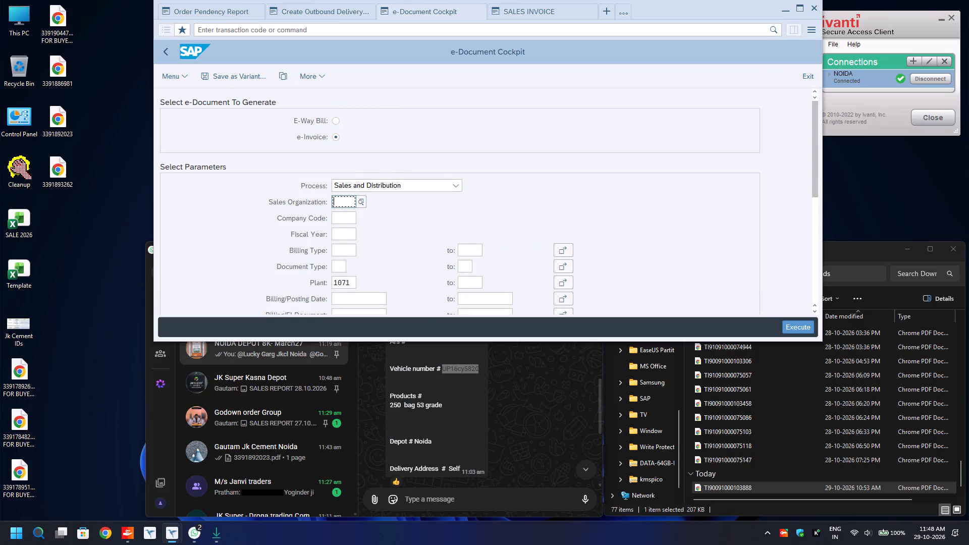
{"action": "left_click", "coordinate": [348, 299]}
{"action": "key", "text": "BackSpace"}
{"action": "key", "text": "Down"}
{"action": "key", "text": "Return"}
Run the e-invoice Status Report with the e-Invoice with E-Way Bill option.
{"action": "scroll", "coordinate": [348, 299], "scroll_direction": "down", "scroll_amount": 4}
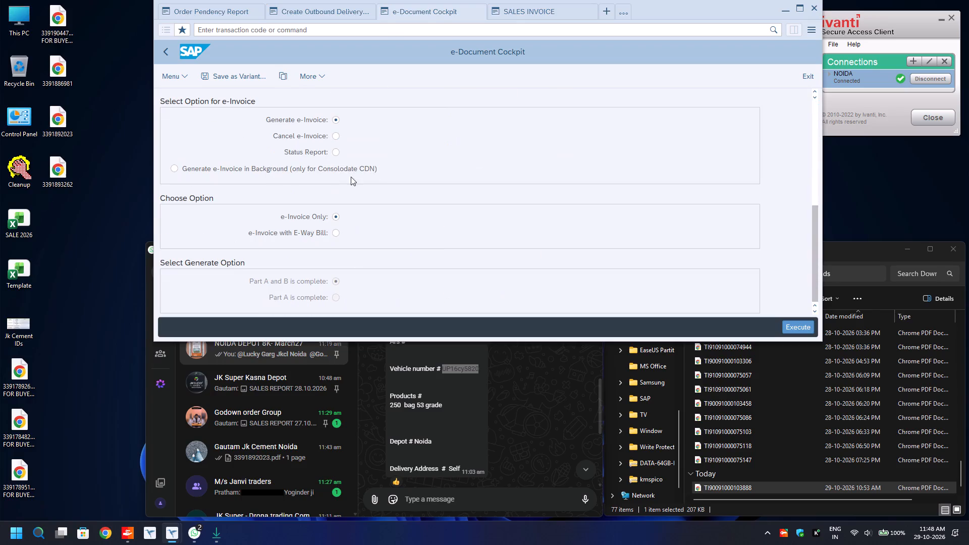
{"action": "left_click", "coordinate": [334, 151]}
{"action": "left_click", "coordinate": [335, 233]}
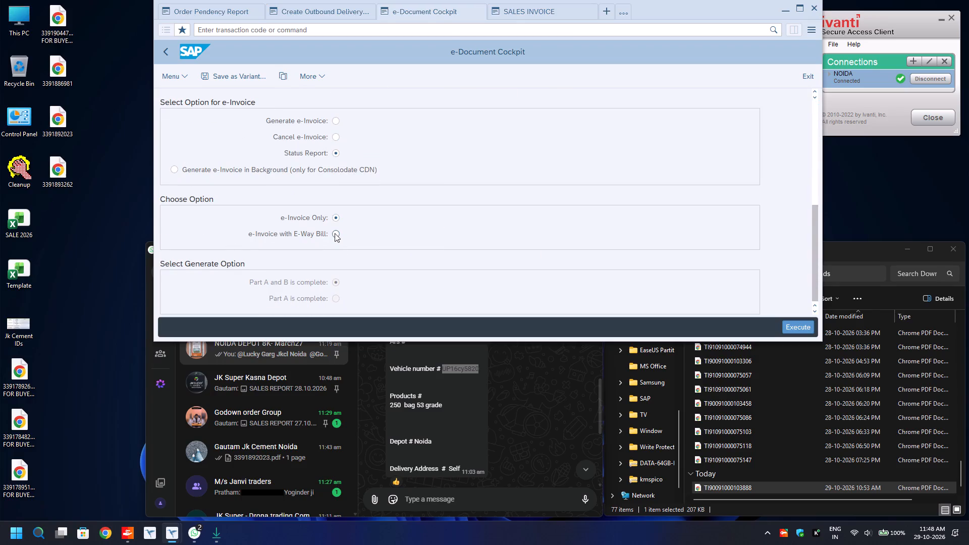
{"action": "scroll", "coordinate": [472, 198], "scroll_direction": "up", "scroll_amount": 6}
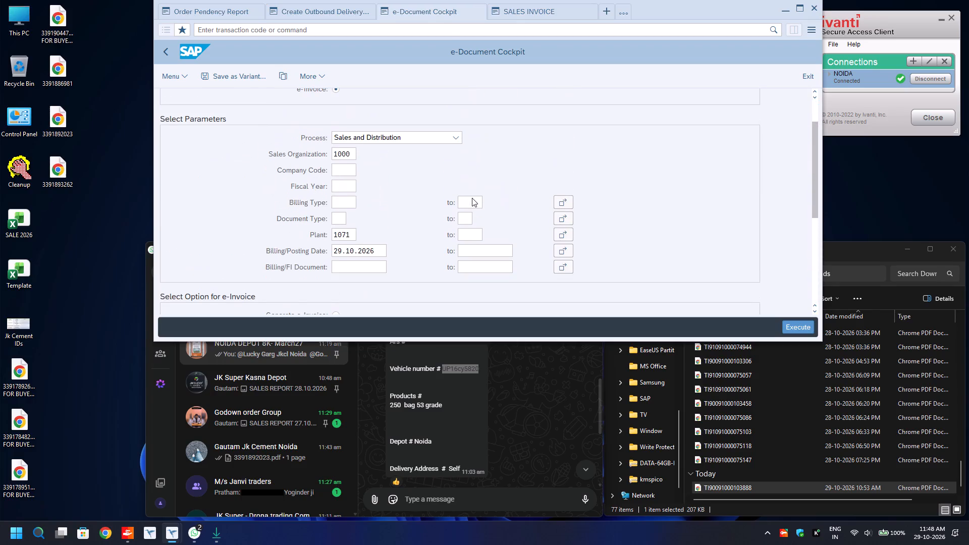
{"action": "key", "text": "F8"}
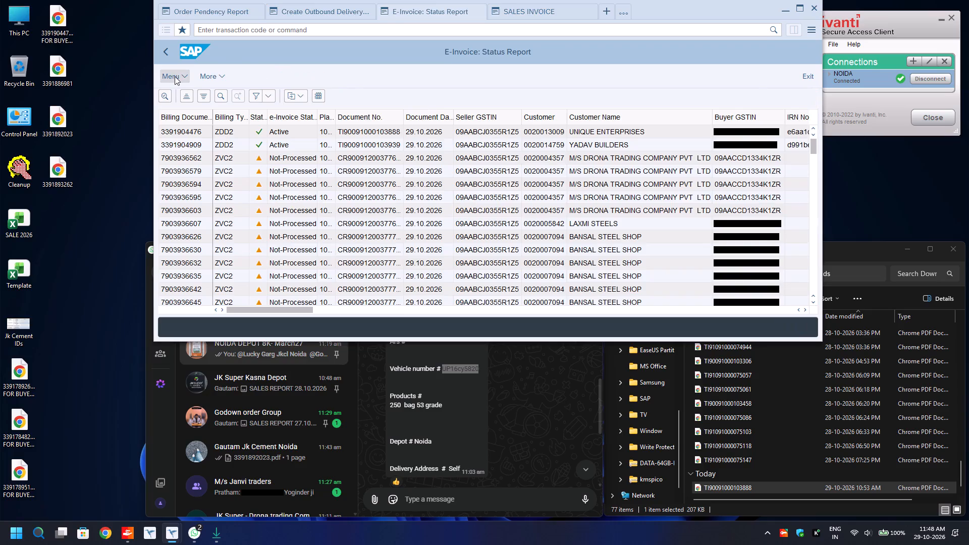
{"action": "left_click", "coordinate": [271, 145]}
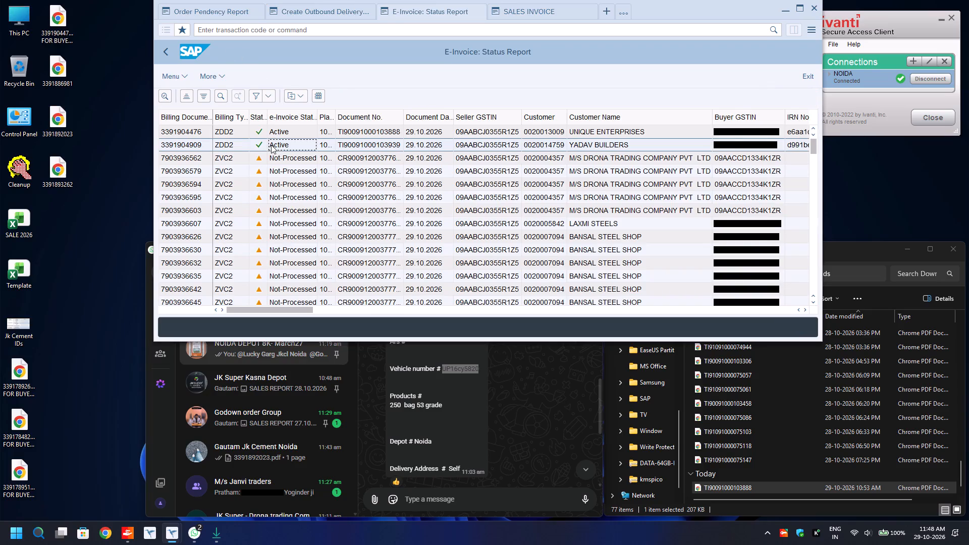
{"action": "left_click_drag", "start_coordinate": [275, 309], "coordinate": [854, 278]}
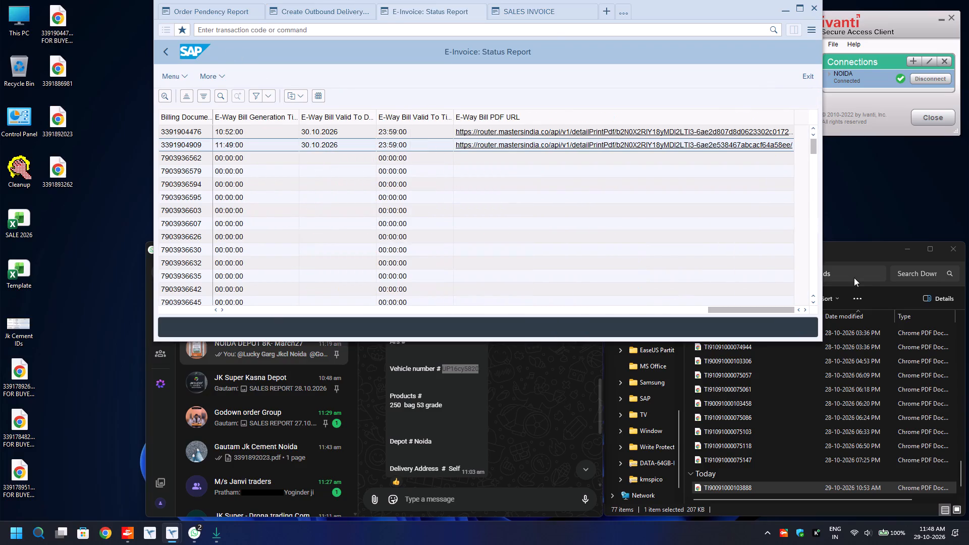
{"action": "left_click", "coordinate": [173, 145]}
{"action": "key", "text": "ctrl+y"}
{"action": "key", "text": "ctrl+c"}
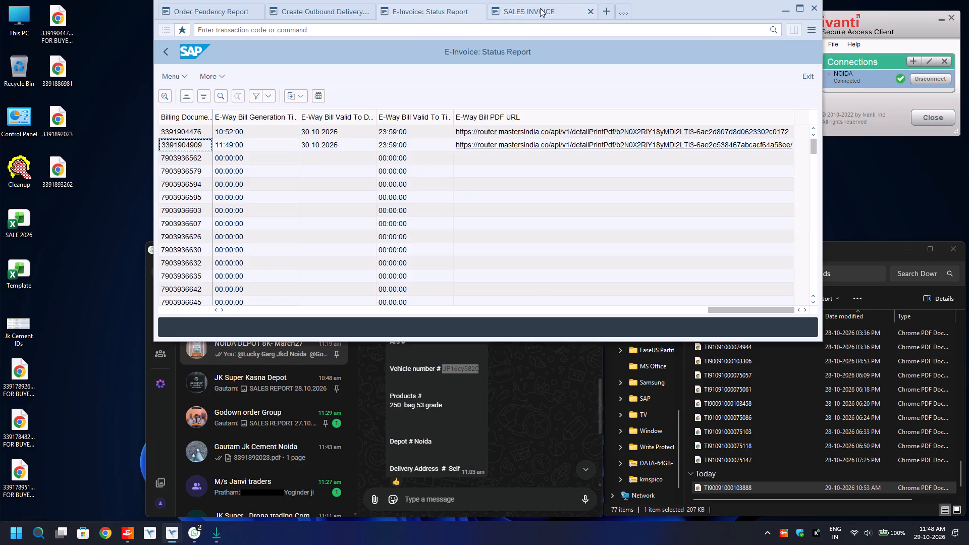
{"action": "left_click", "coordinate": [540, 8]}
{"action": "key", "text": "ctrl+a"}
{"action": "key", "text": "ctrl+v"}
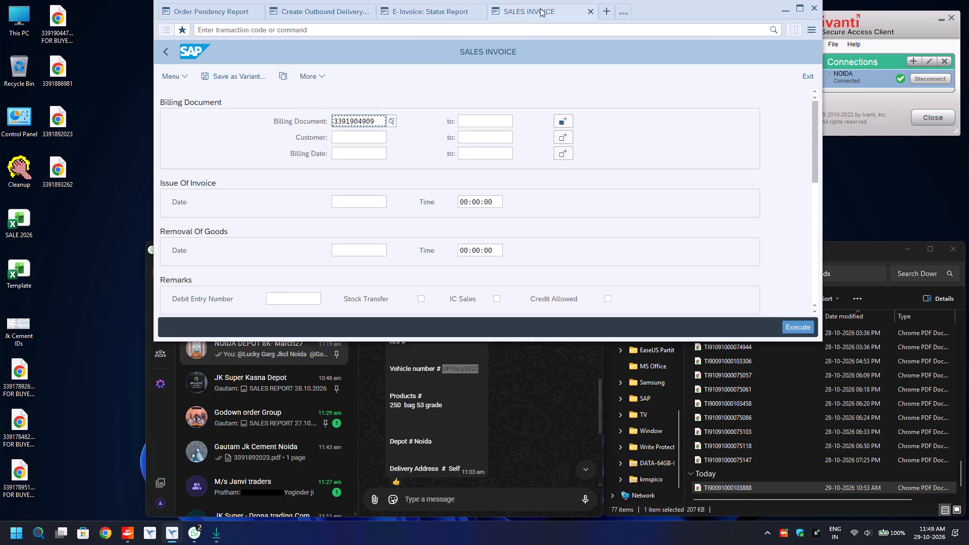
{"action": "key", "text": "F8"}
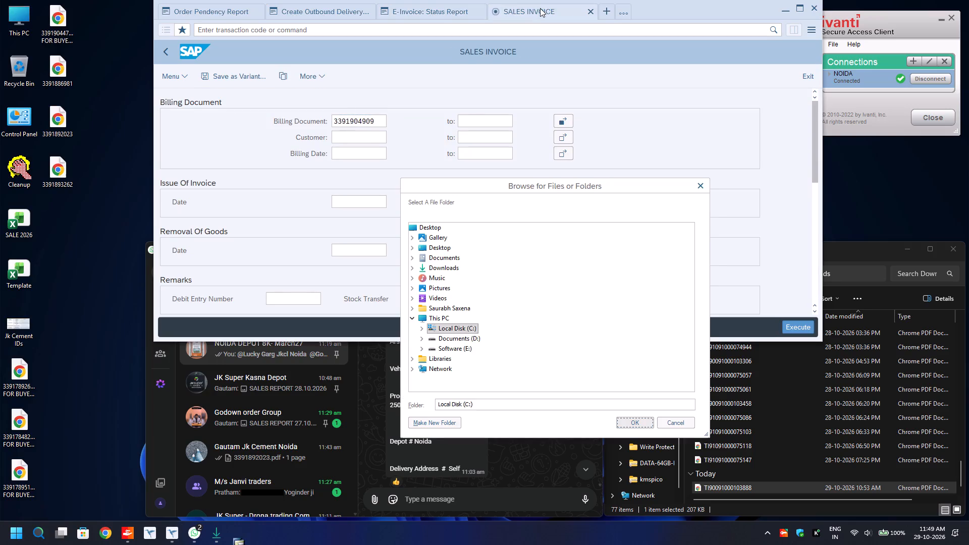
{"action": "key", "text": "space"}
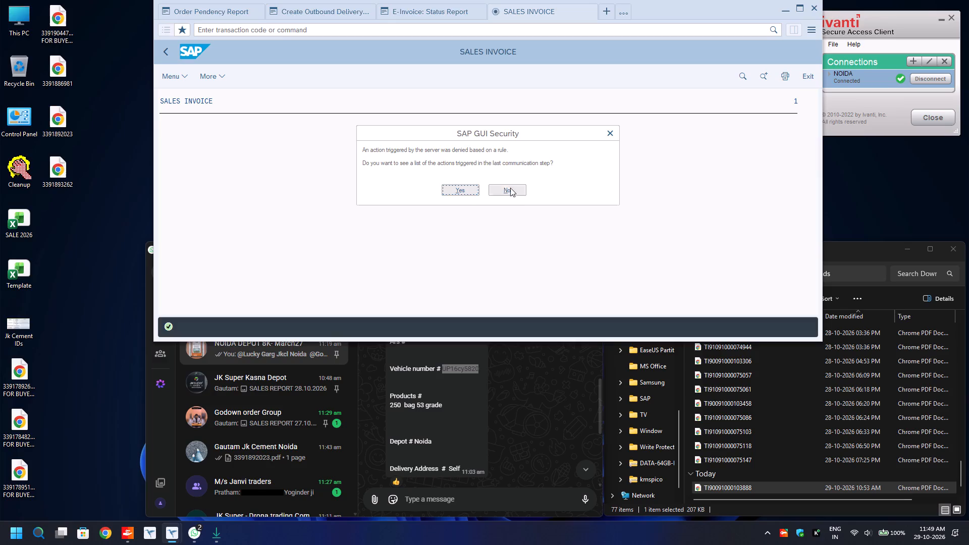
{"action": "left_click", "coordinate": [507, 186]}
{"action": "left_click_drag", "start_coordinate": [167, 58], "coordinate": [166, 52]}
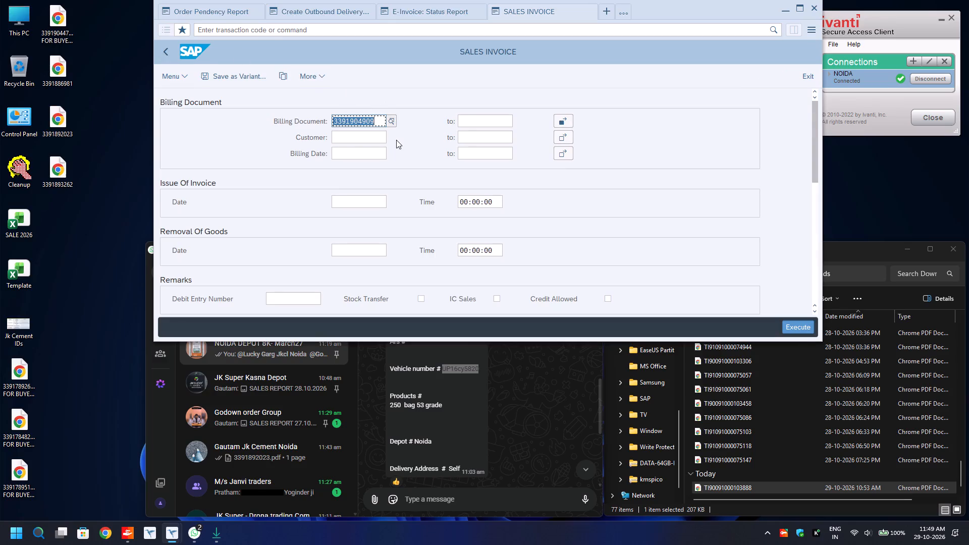
Set the sales invoice output to Form, digitally signed, with Add New Signature and the Download option.
{"action": "scroll", "coordinate": [396, 140], "scroll_direction": "down", "scroll_amount": 7}
{"action": "scroll", "coordinate": [396, 140], "scroll_direction": "up", "scroll_amount": 1}
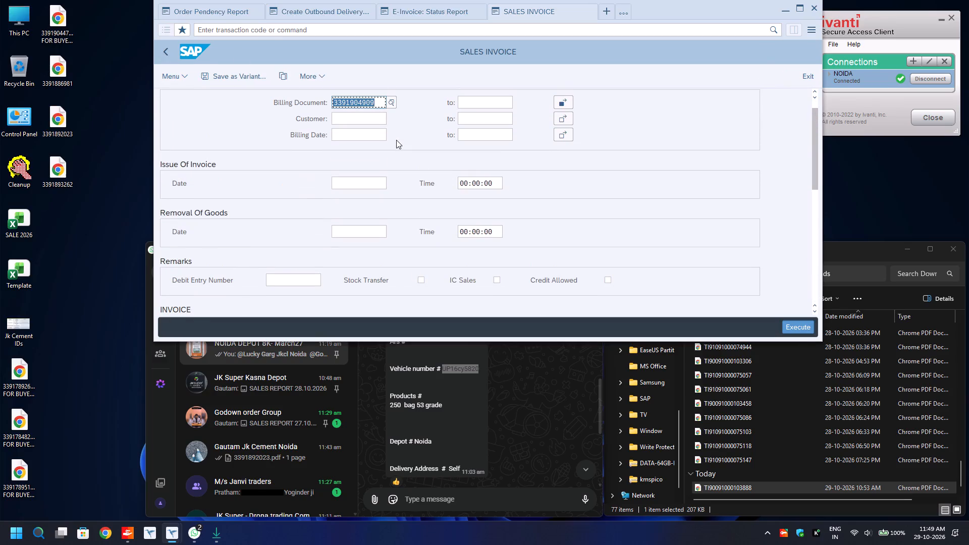
{"action": "scroll", "coordinate": [225, 213], "scroll_direction": "down", "scroll_amount": 3}
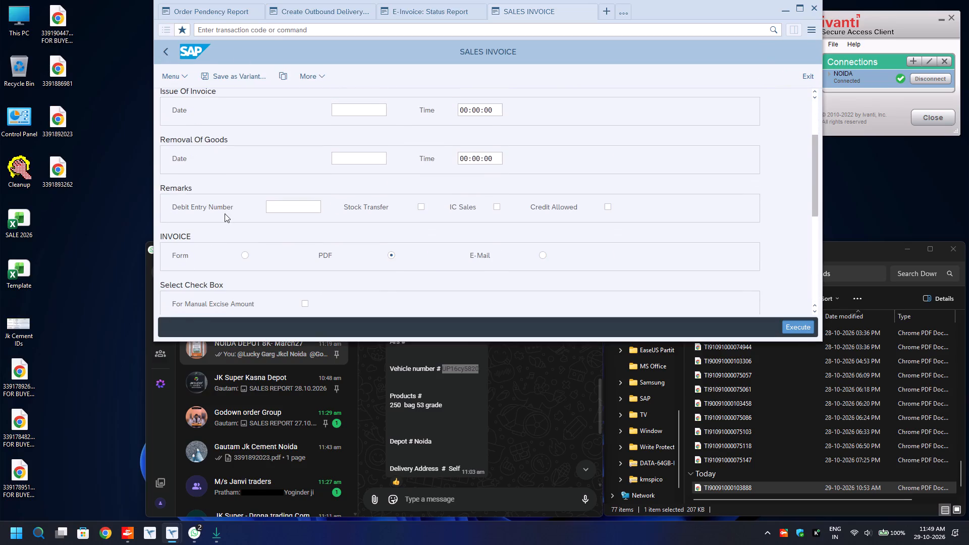
{"action": "left_click", "coordinate": [247, 254]}
{"action": "scroll", "coordinate": [247, 254], "scroll_direction": "down", "scroll_amount": 6}
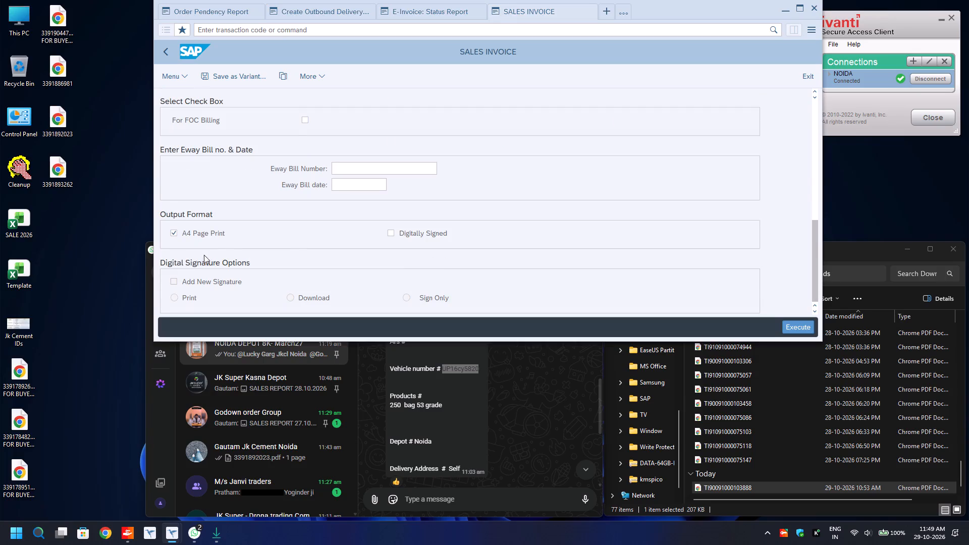
{"action": "left_click", "coordinate": [387, 238]}
{"action": "key", "text": "Tab"}
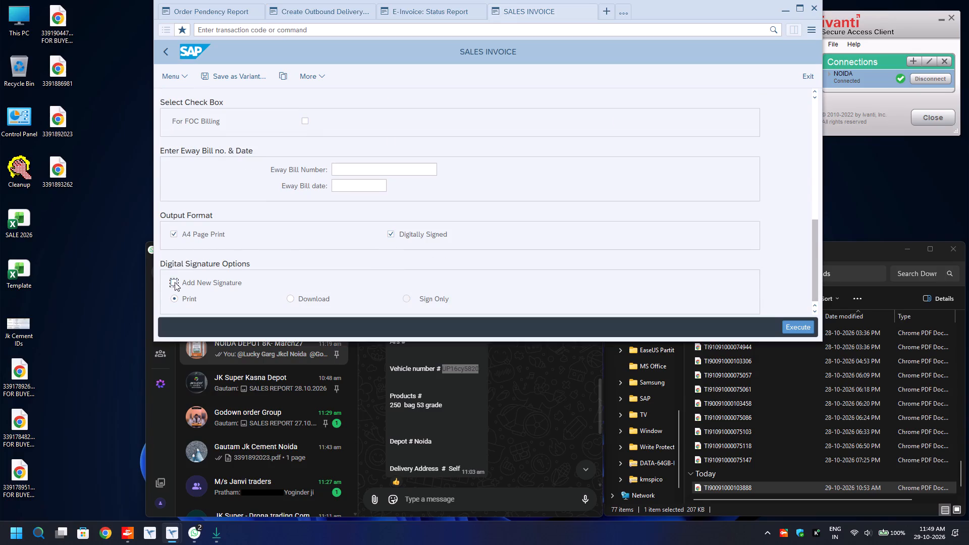
{"action": "key", "text": "space"}
{"action": "key", "text": "Tab"}
{"action": "key", "text": "Right"}
Execute the signed sales invoice and request only the Original For Buyer copy.
{"action": "key", "text": "F8"}
{"action": "key", "text": "space"}
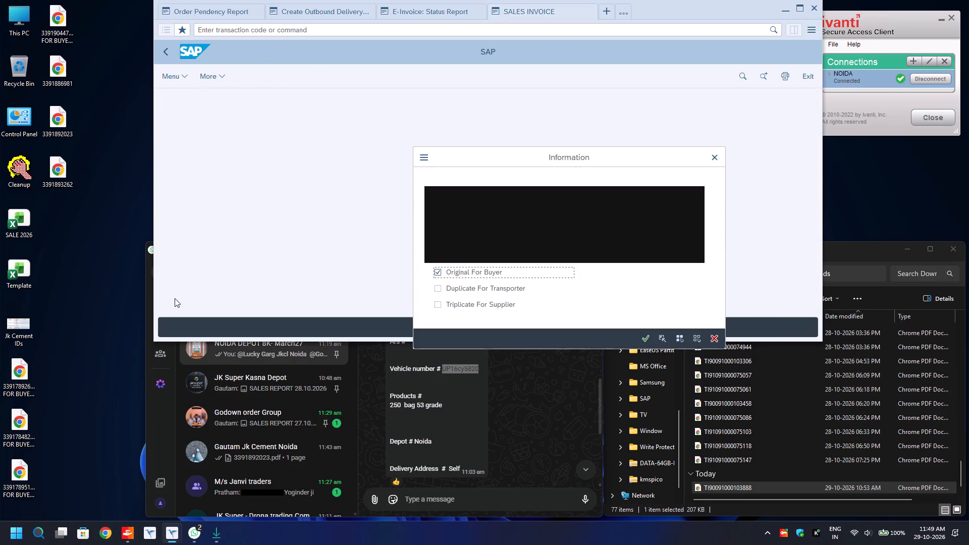
{"action": "key", "text": "Return"}
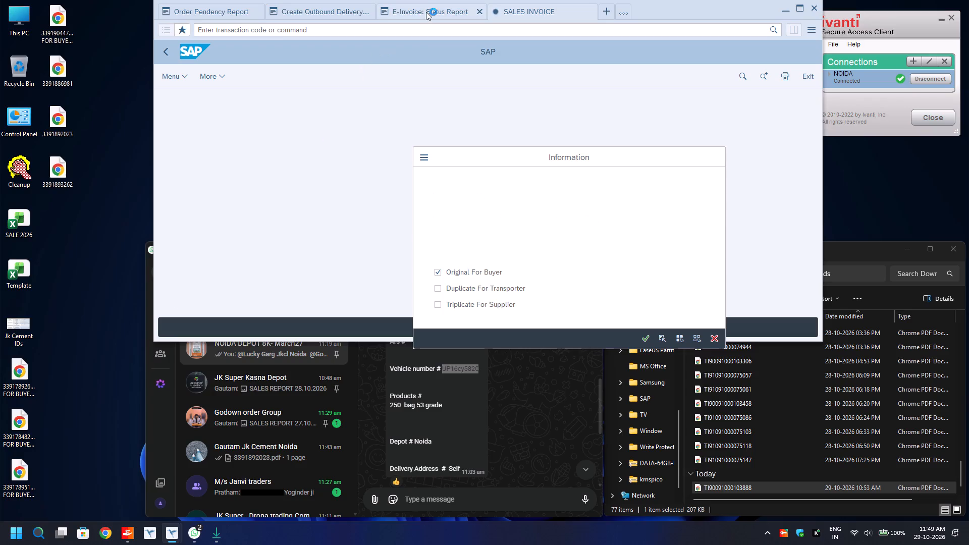
{"action": "left_click", "coordinate": [425, 12]}
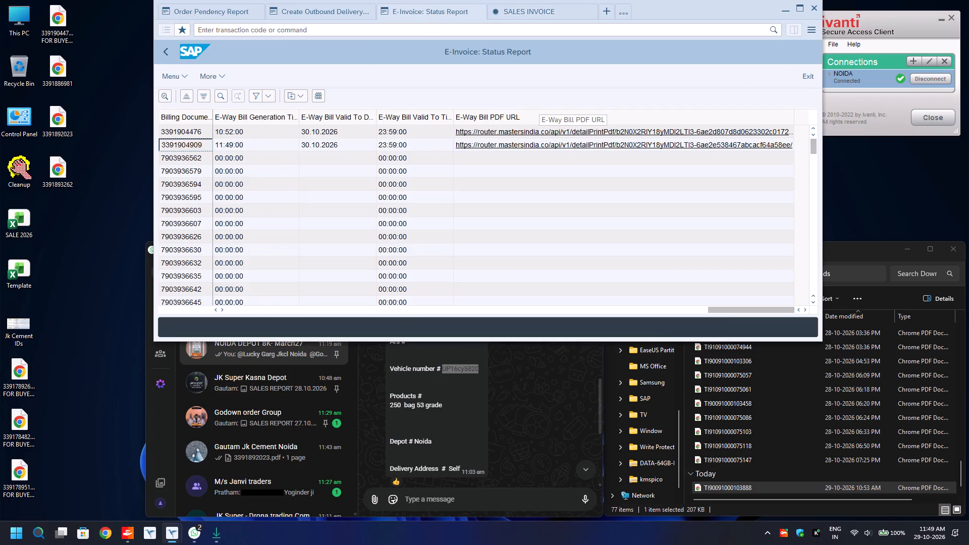
{"action": "left_click", "coordinate": [595, 145]}
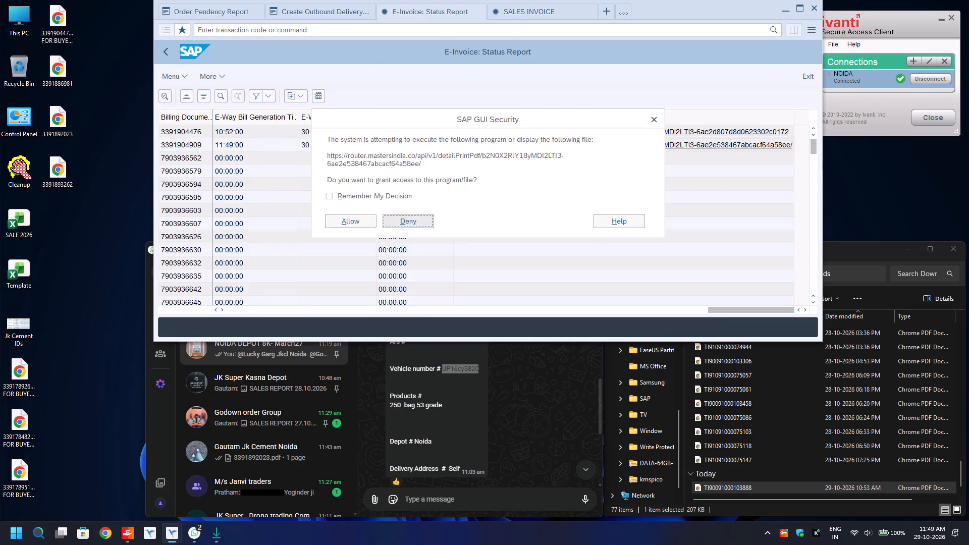
{"action": "key", "text": "Left"}
{"action": "key", "text": "Return"}
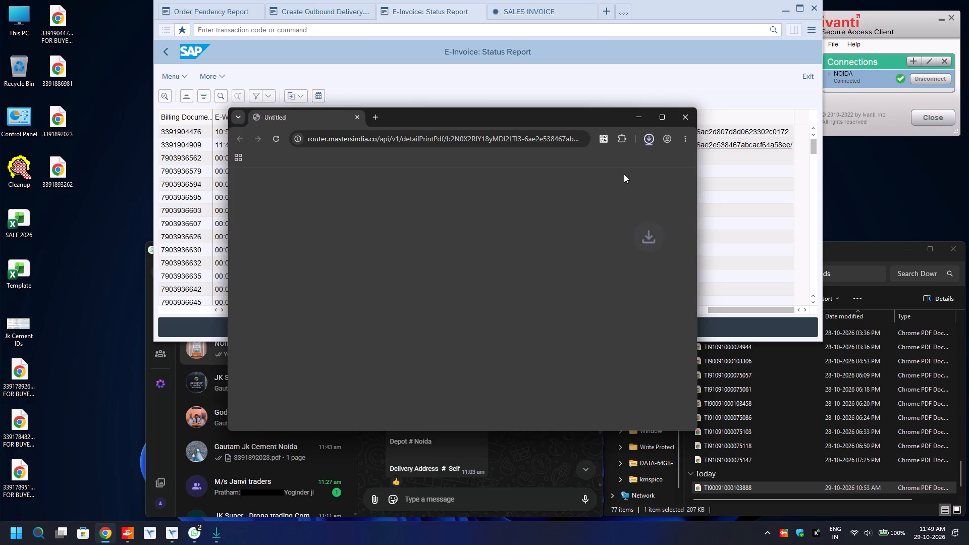
{"action": "left_click", "coordinate": [613, 163]}
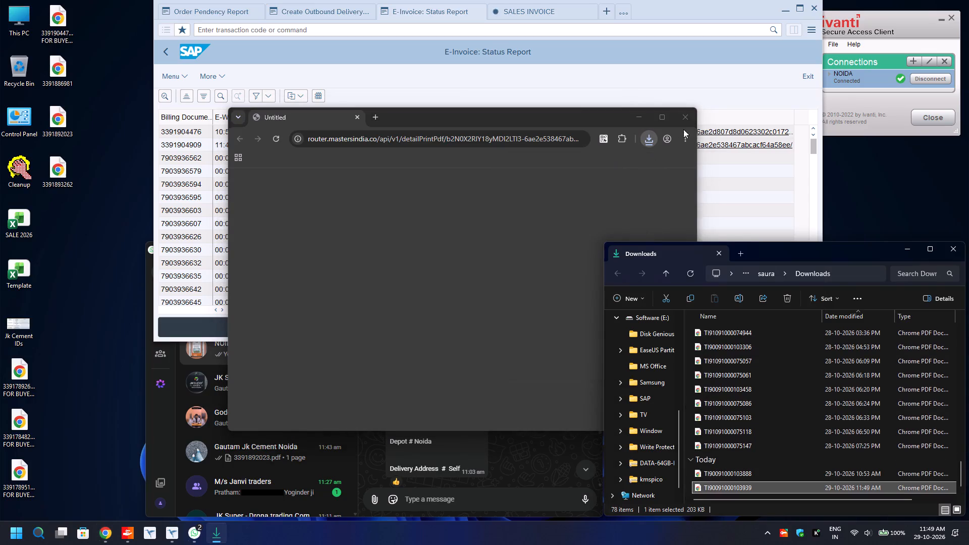
{"action": "left_click", "coordinate": [683, 115]}
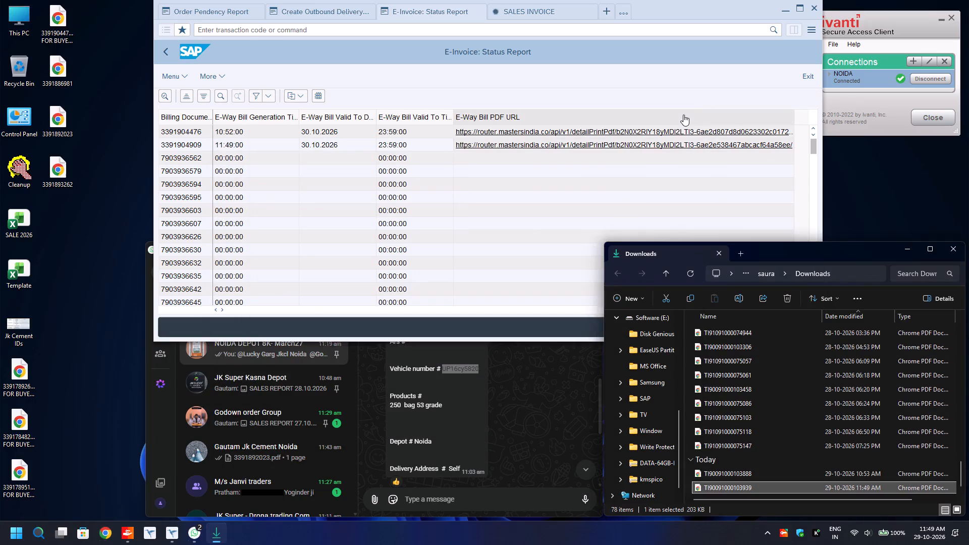
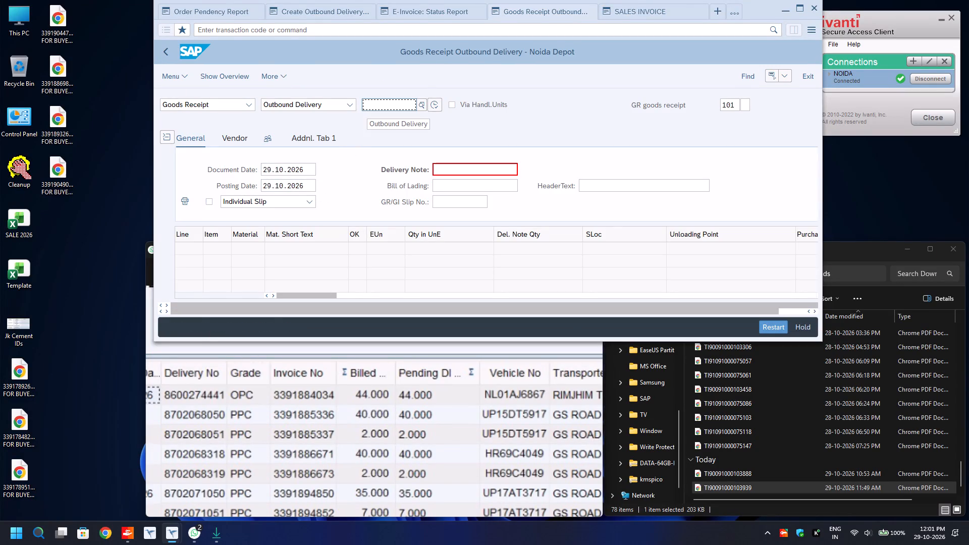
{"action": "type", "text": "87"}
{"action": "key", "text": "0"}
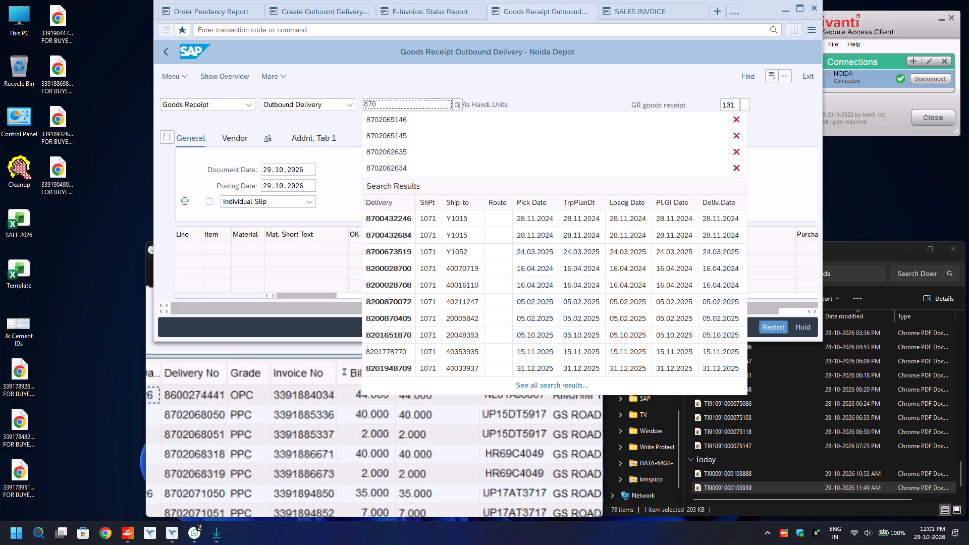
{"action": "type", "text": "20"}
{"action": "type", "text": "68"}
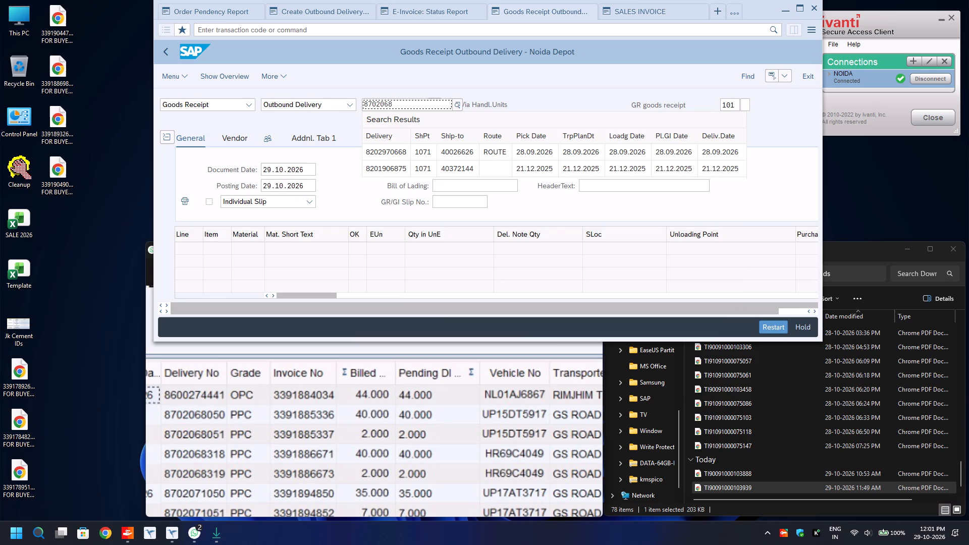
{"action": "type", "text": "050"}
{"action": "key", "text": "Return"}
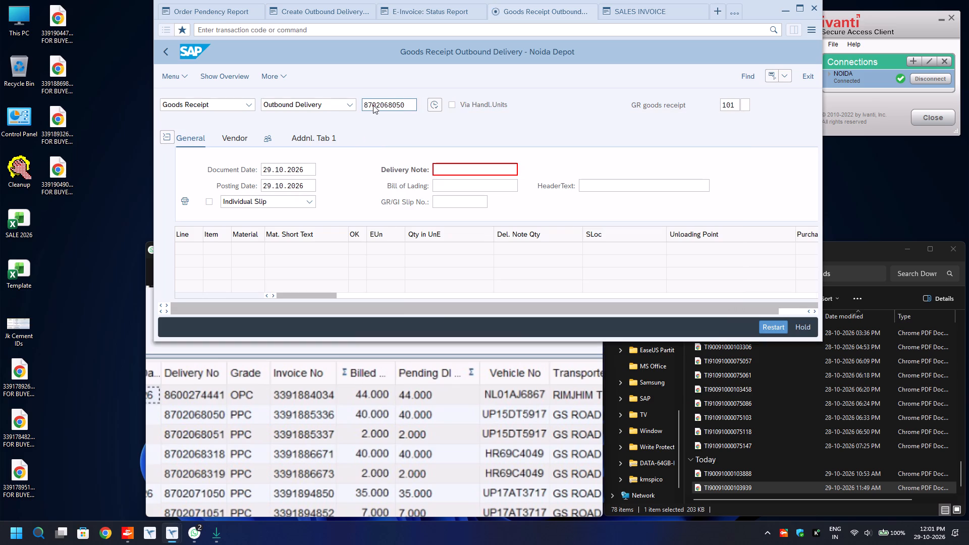
{"action": "scroll", "coordinate": [420, 258], "scroll_direction": "down", "scroll_amount": 2}
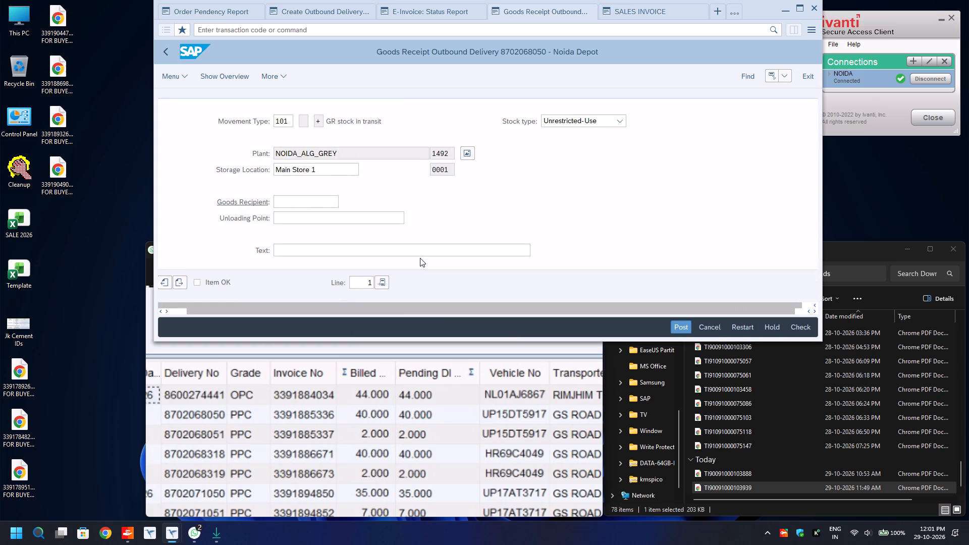
{"action": "left_click", "coordinate": [199, 285]}
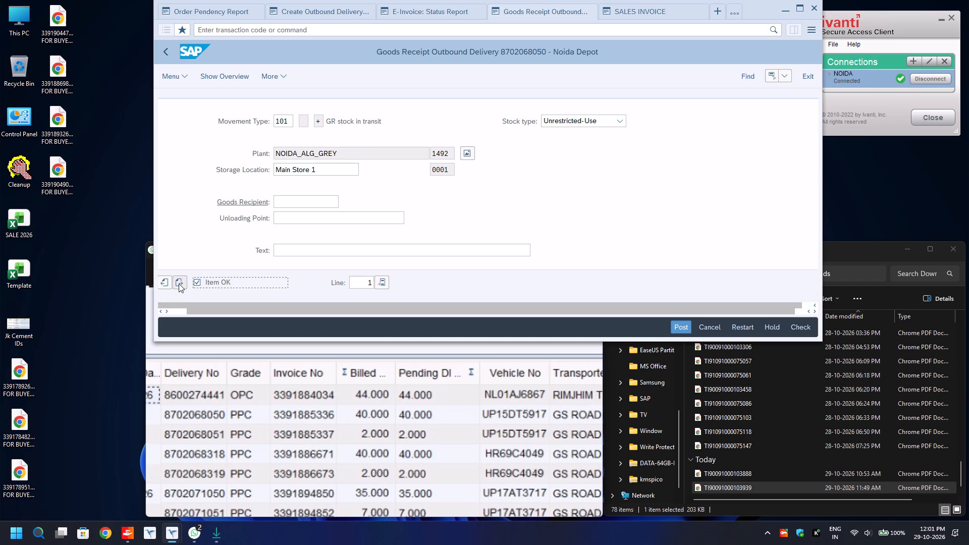
{"action": "left_click", "coordinate": [178, 284]}
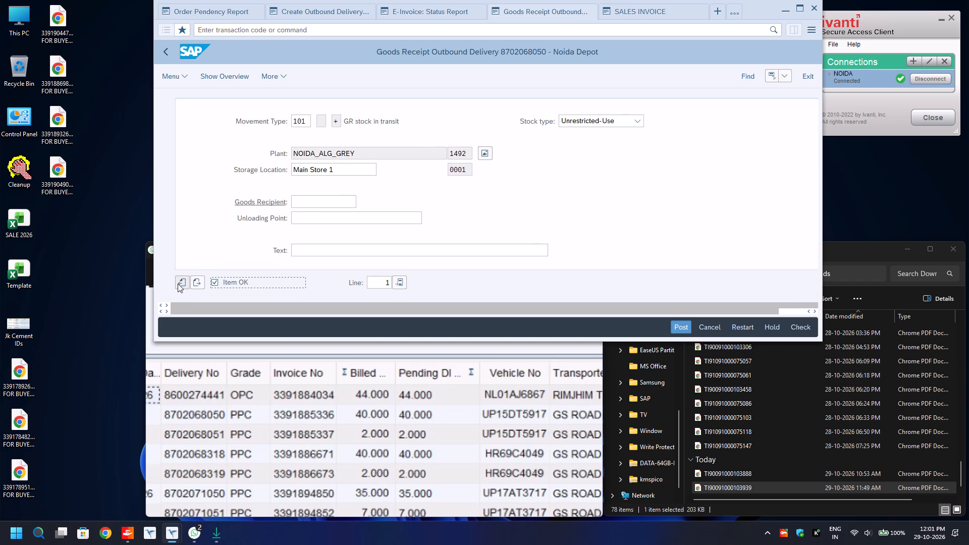
{"action": "key", "text": "ctrl+s"}
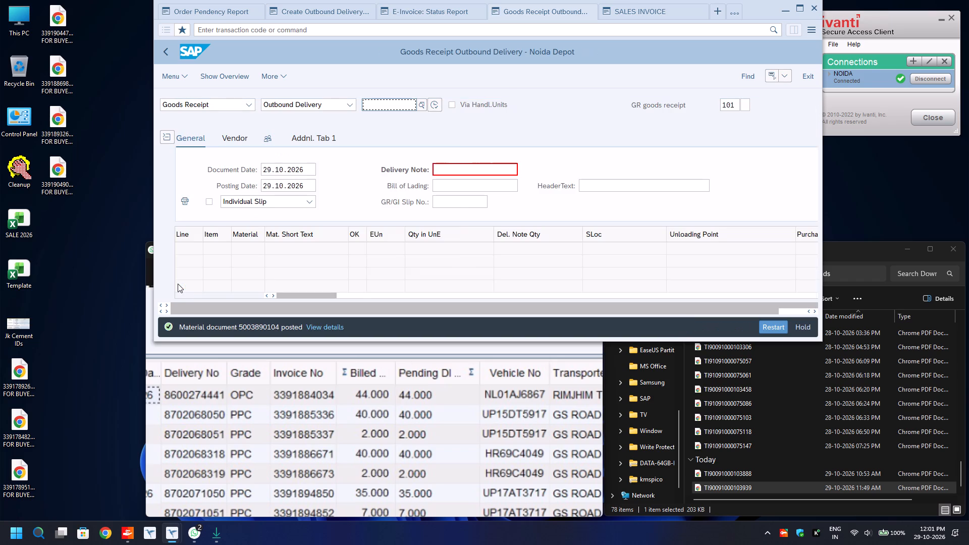
{"action": "key", "text": "BackSpace"}
{"action": "key", "text": "Down"}
{"action": "key", "text": "Return"}
{"action": "key", "text": "BackSpace"}
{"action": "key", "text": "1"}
{"action": "key", "text": "Return"}
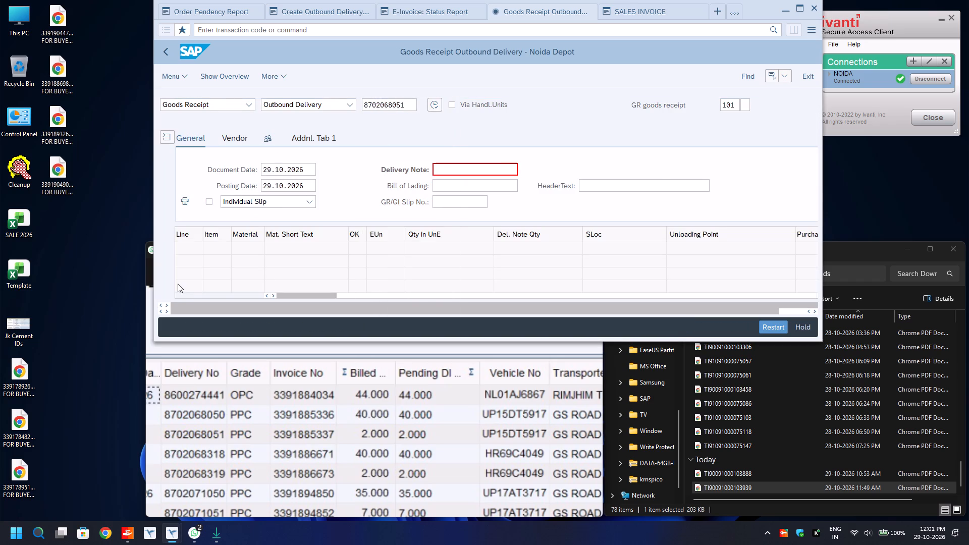
{"action": "scroll", "coordinate": [417, 259], "scroll_direction": "down", "scroll_amount": 2}
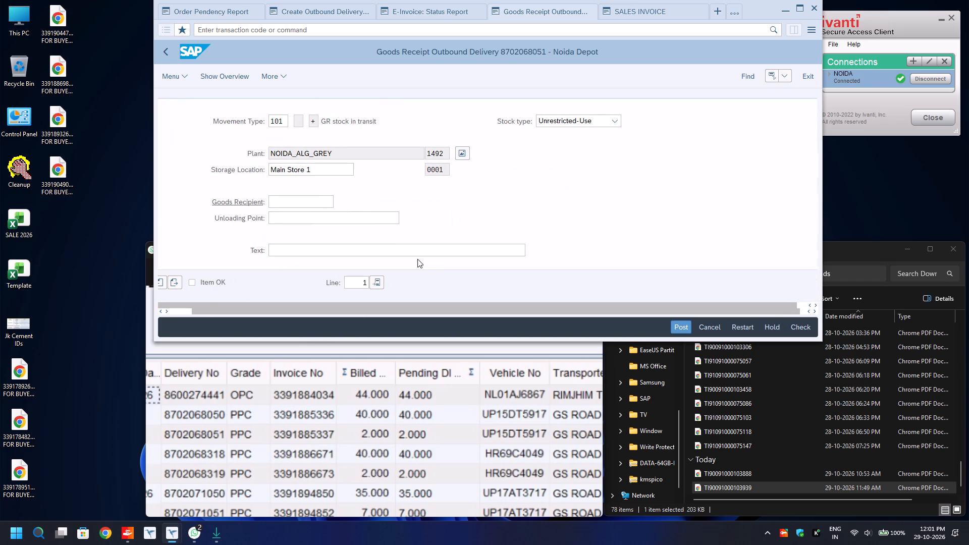
{"action": "left_click", "coordinate": [193, 282]}
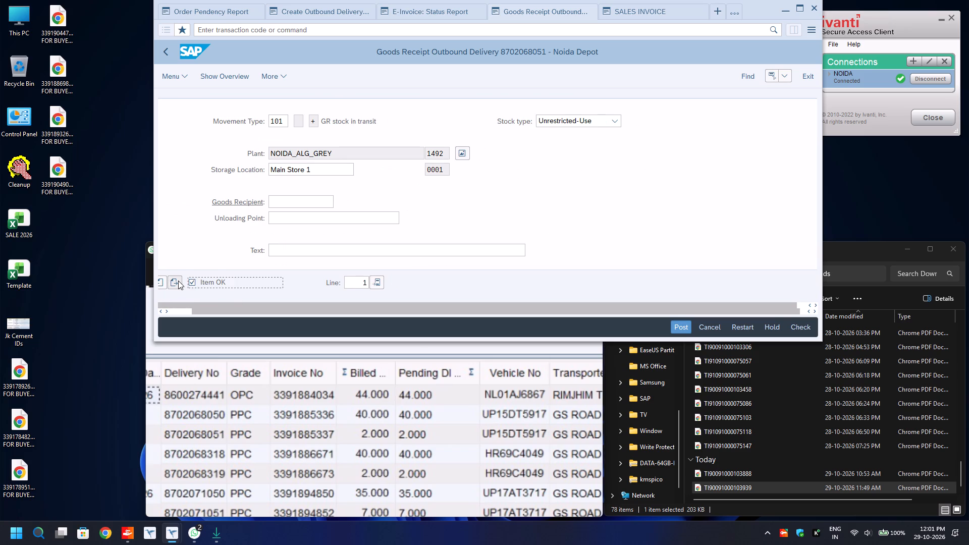
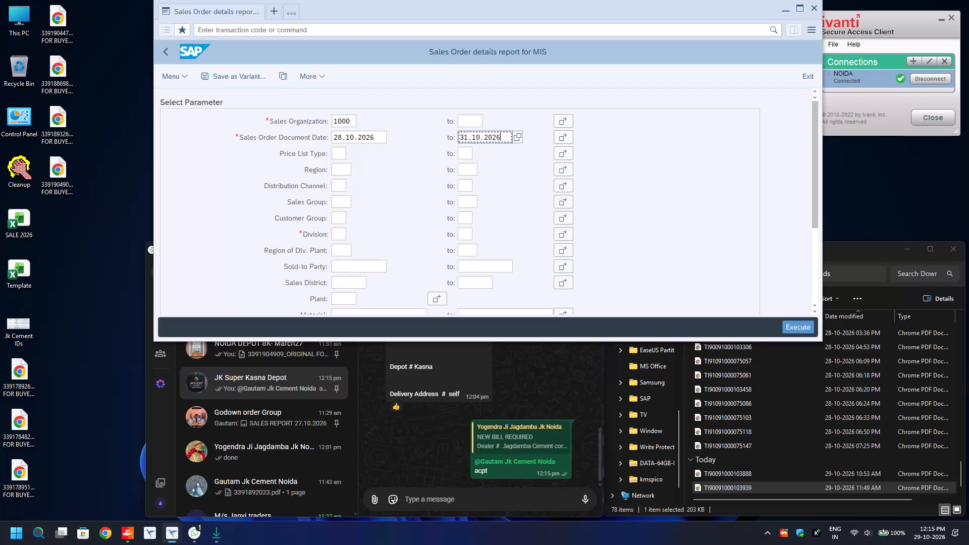
Set the division range from 00 to 99 in the sales order report selection.
{"action": "key", "text": "BackSpace"}
{"action": "key", "text": "Down"}
{"action": "key", "text": "Return"}
{"action": "key", "text": "Tab"}
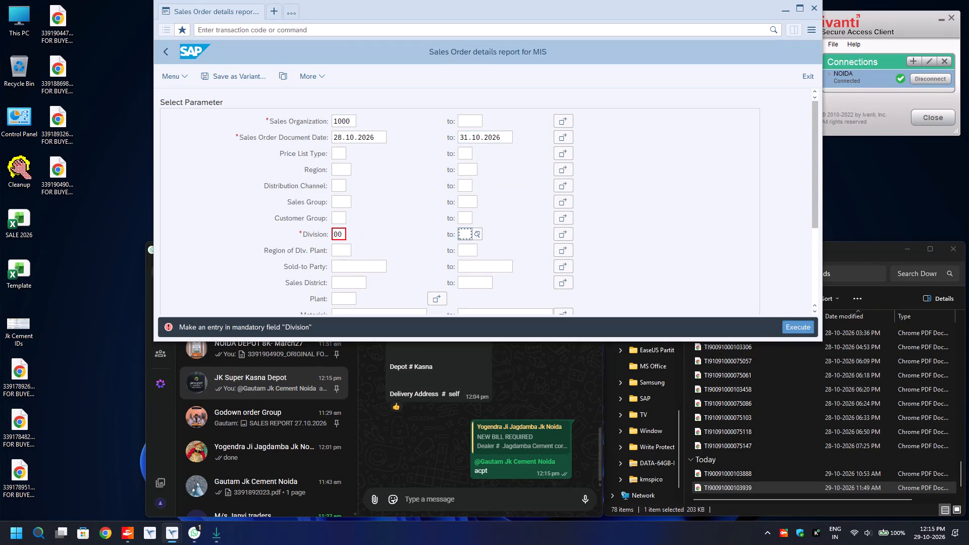
{"action": "key", "text": "BackSpace"}
{"action": "key", "text": "Down"}
{"action": "key", "text": "Return"}
{"action": "key", "text": "Return"}
Run the sales order details report for plants 8134, 8135 and 8136 using a multiple single-value plant selection.
{"action": "key", "text": "Down"}
{"action": "key", "text": "Down"}
{"action": "key", "text": "Down"}
{"action": "key", "text": "Down"}
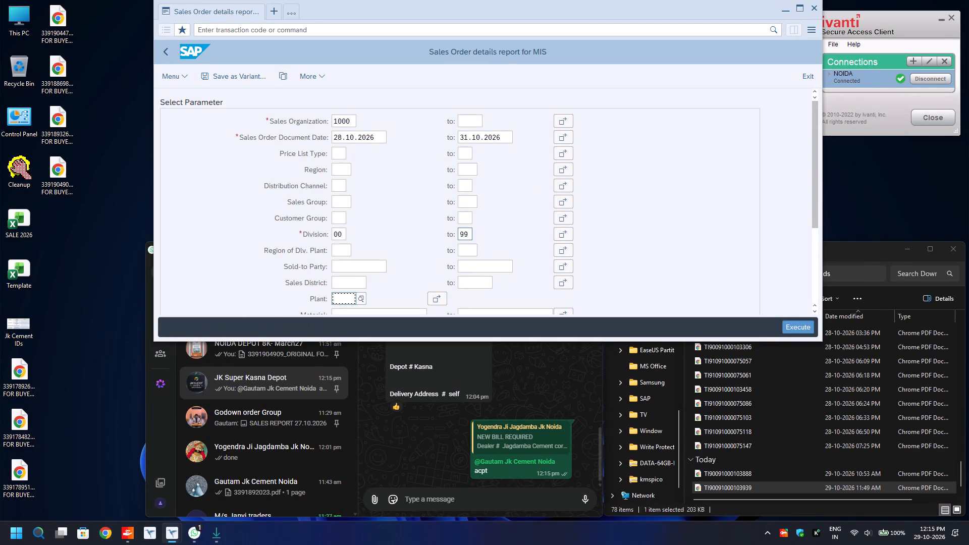
{"action": "key", "text": "Tab"}
{"action": "key", "text": "space"}
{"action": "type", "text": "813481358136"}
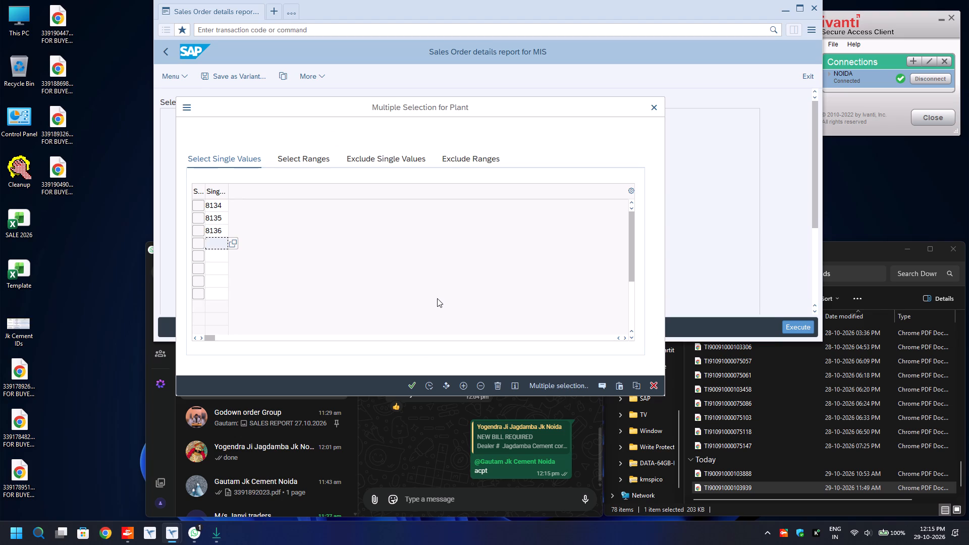
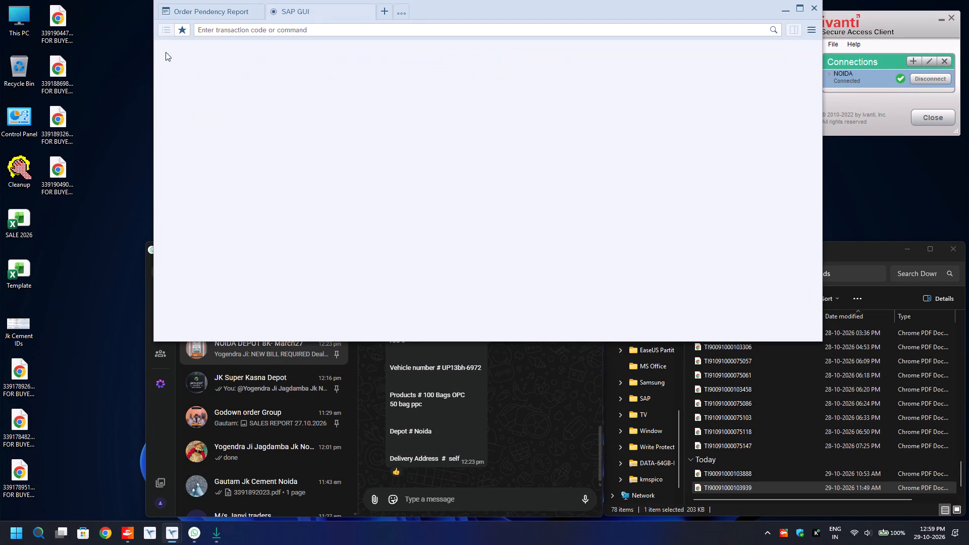
{"action": "left_click", "coordinate": [175, 76]}
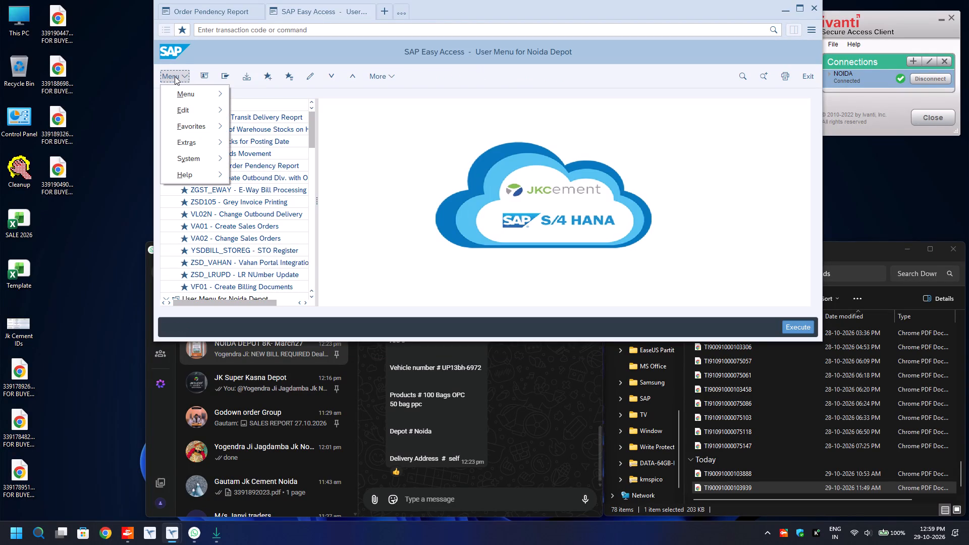
{"action": "left_click", "coordinate": [268, 126]}
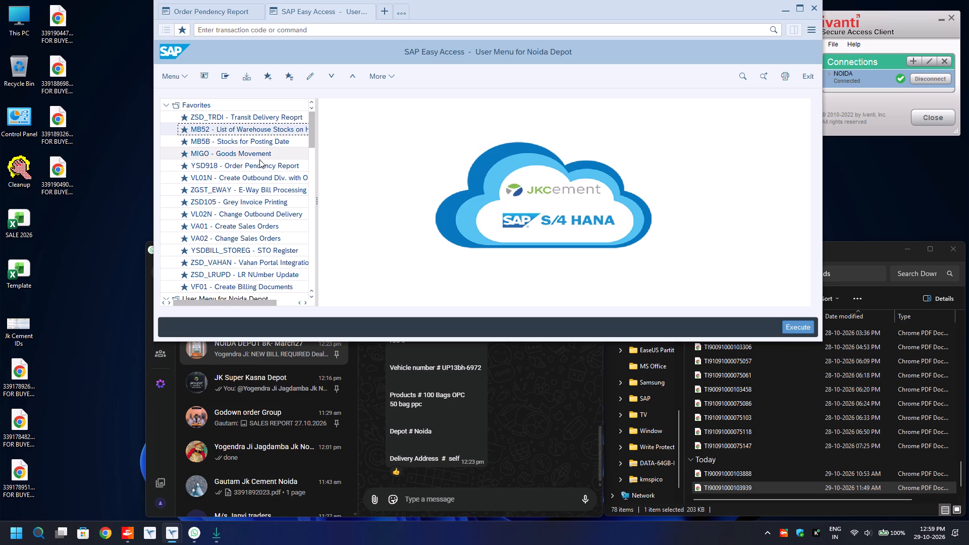
{"action": "double_click", "coordinate": [253, 178]}
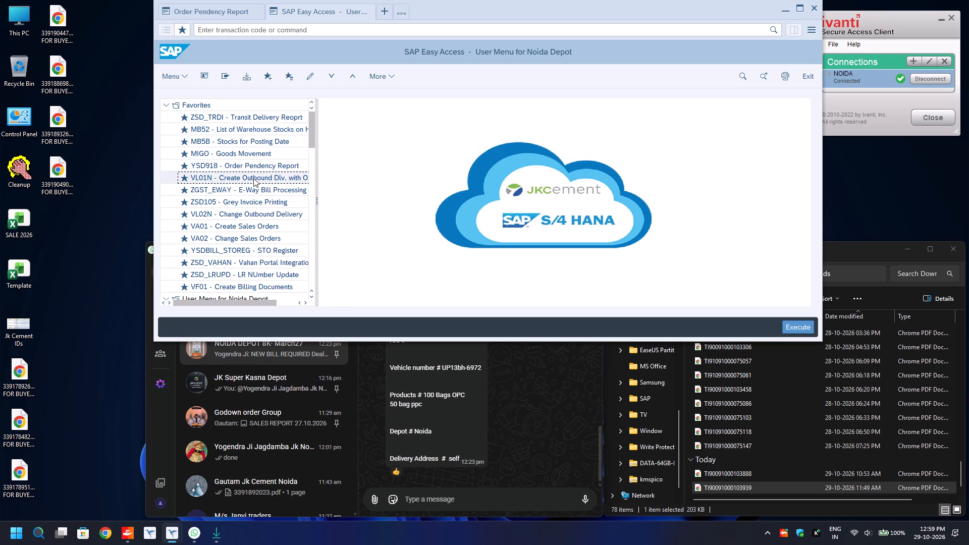
{"action": "key", "text": "ctrl+v"}
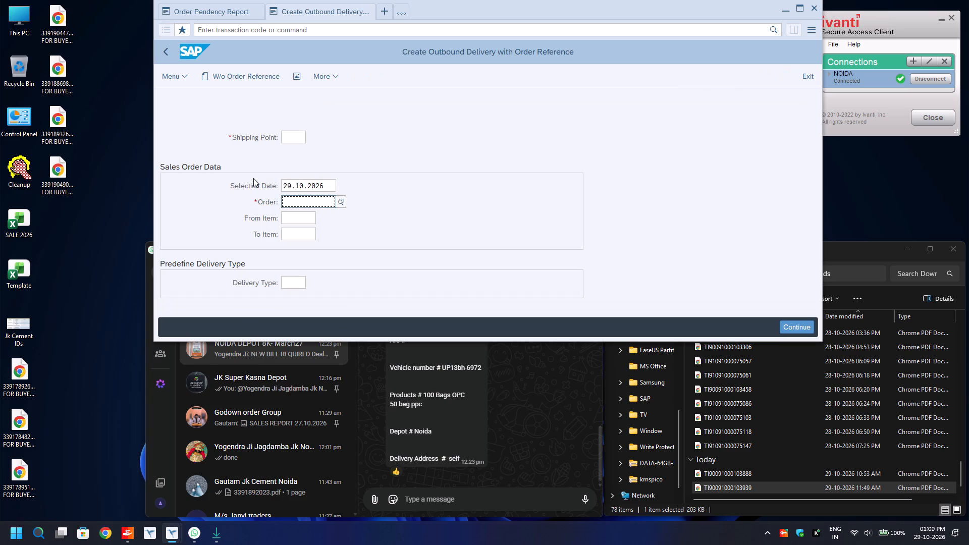
{"action": "key", "text": "Up"}
{"action": "key", "text": "Up"}
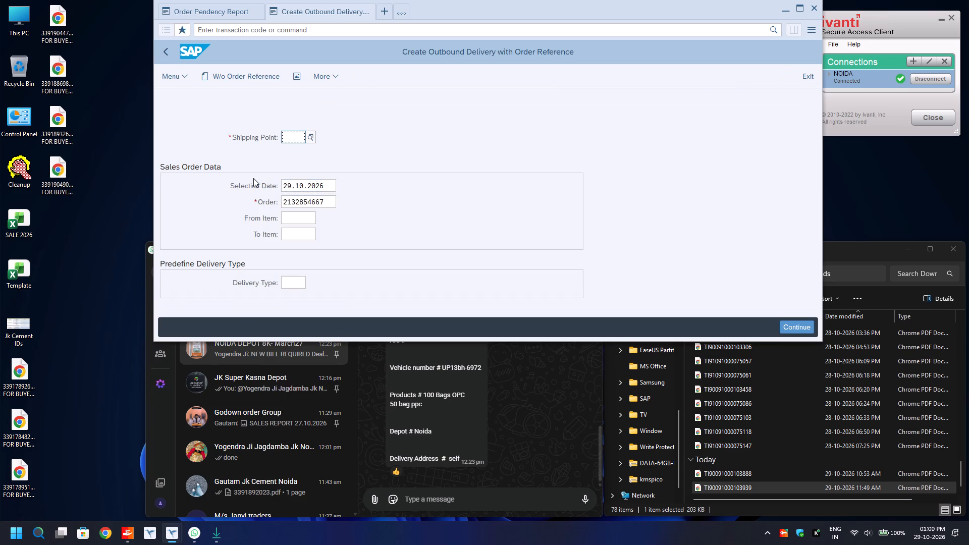
{"action": "type", "text": "1492"}
{"action": "key", "text": "Return"}
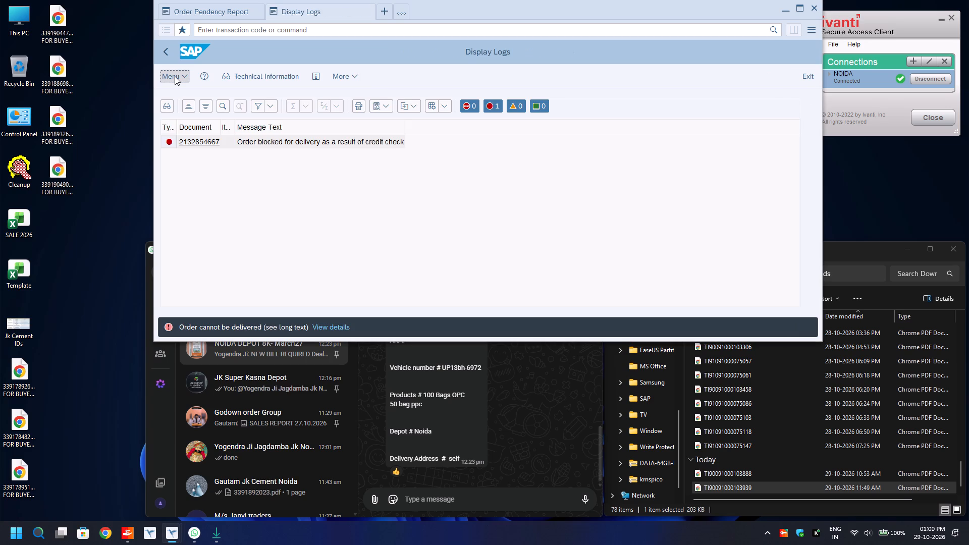
{"action": "key", "text": "Print"}
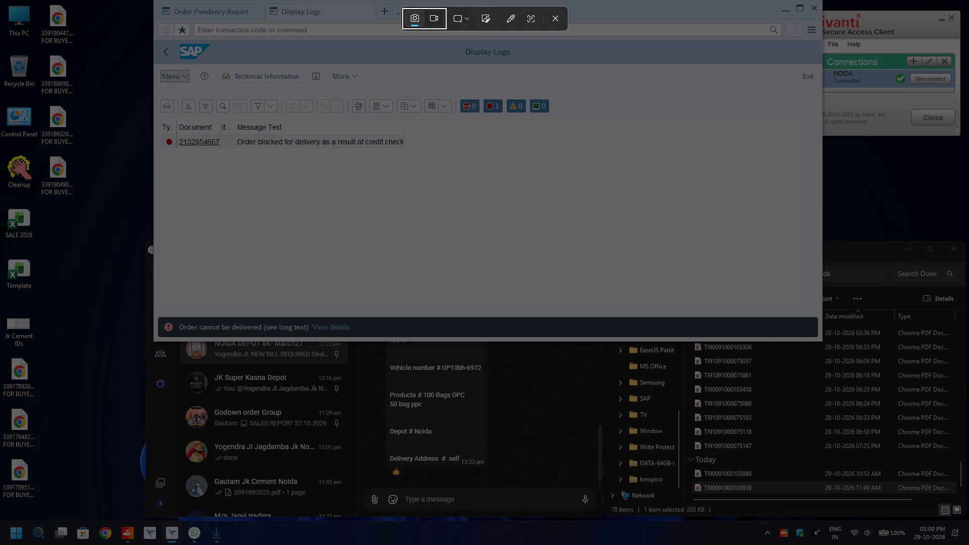
{"action": "left_click_drag", "start_coordinate": [158, 97], "coordinate": [419, 156]}
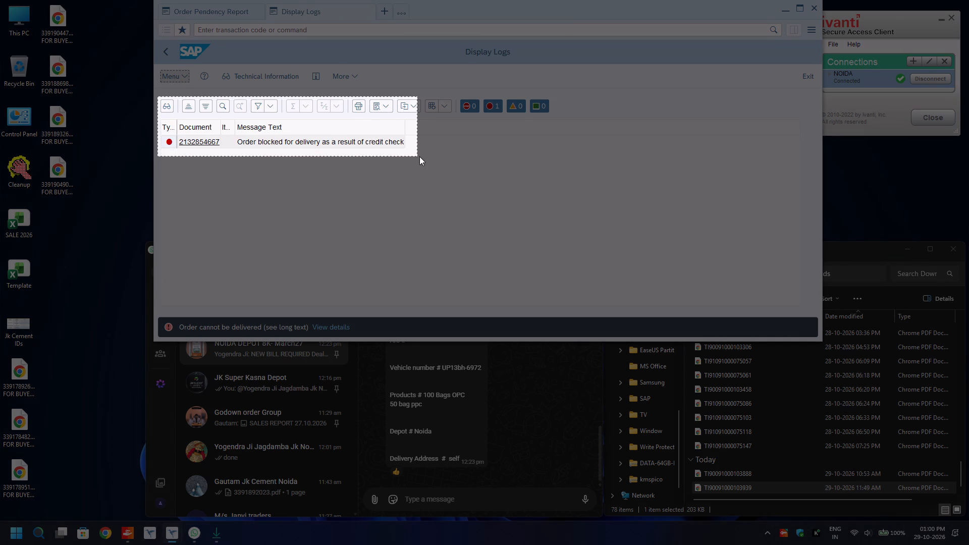
{"action": "left_click_drag", "start_coordinate": [419, 156], "coordinate": [422, 155]}
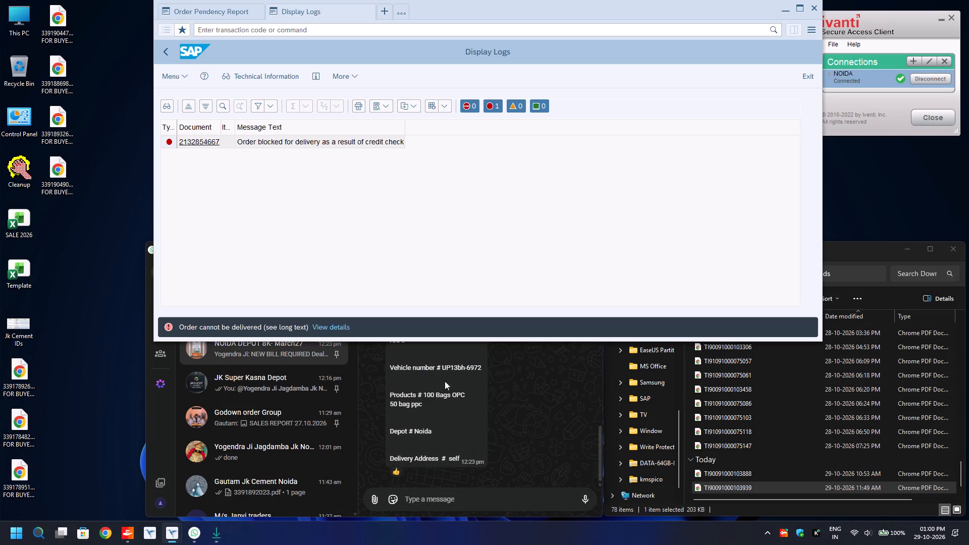